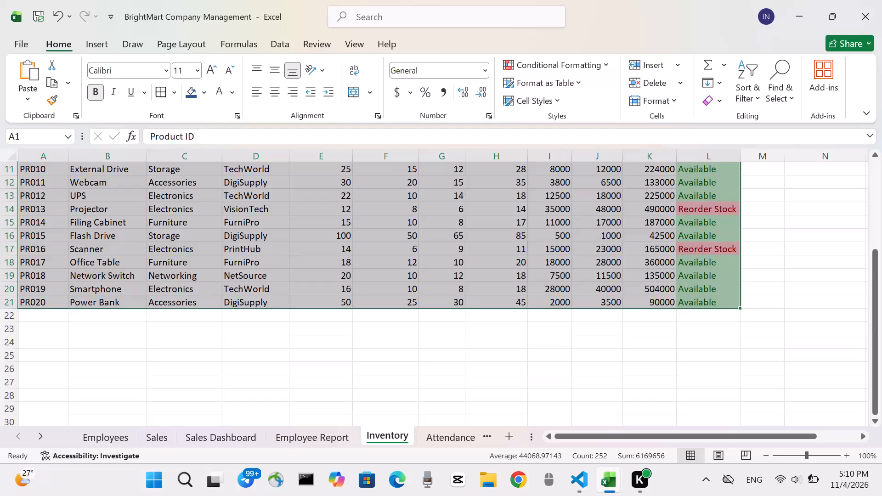
Create a PivotTable on a new worksheet from the Inventory range A1:L21.
click(108, 42)
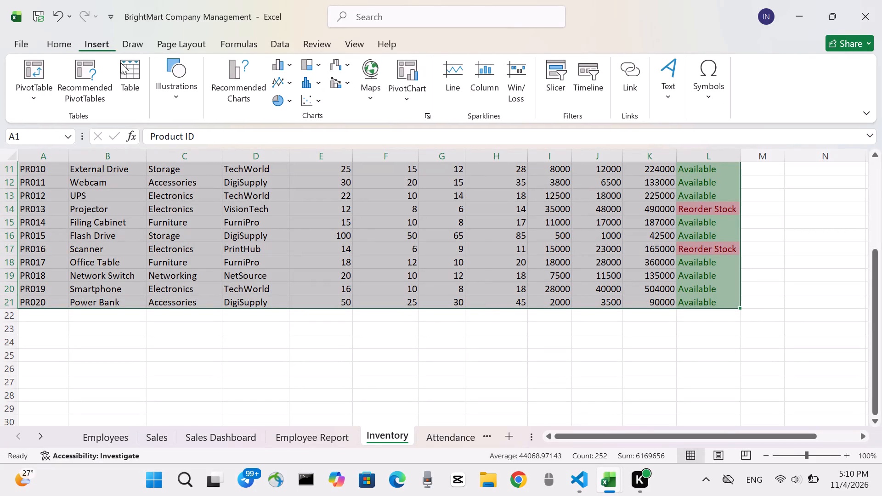
click(30, 95)
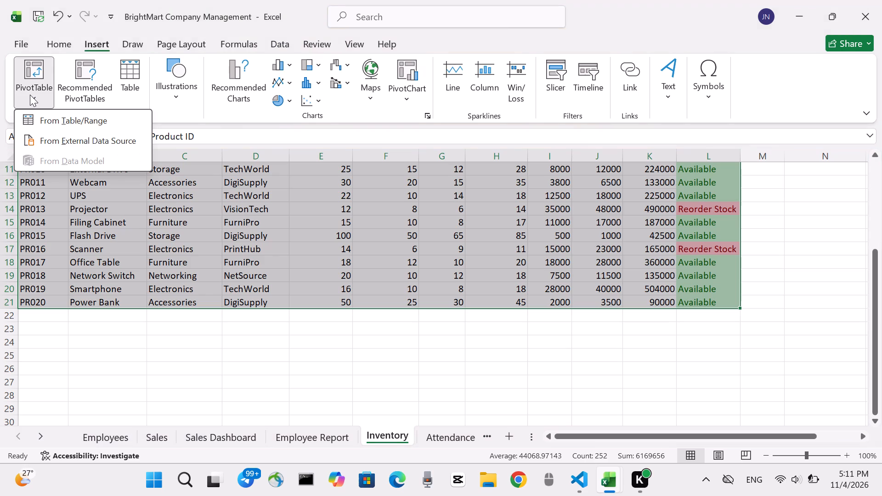
click(57, 123)
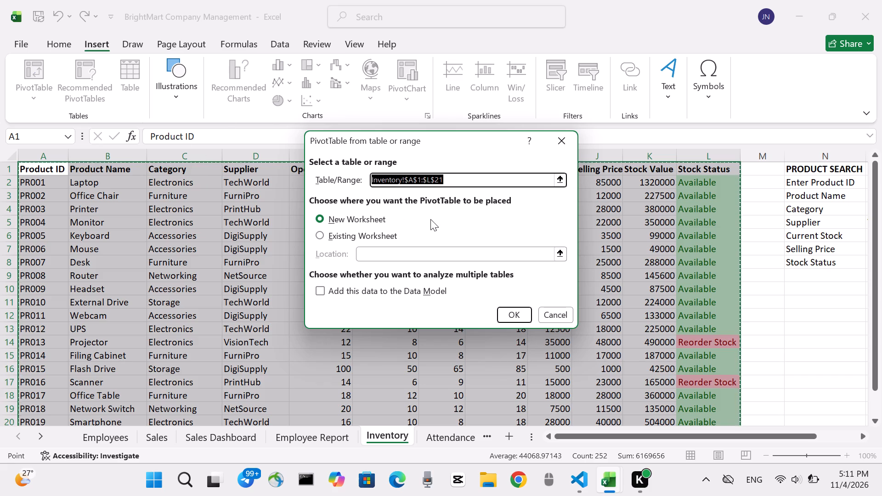
click(513, 310)
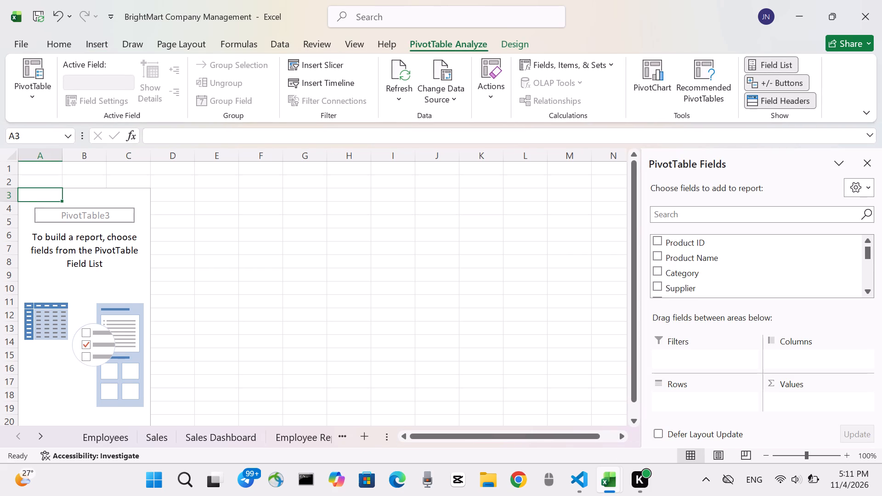
Examine the inventory fields available for building the PivotTable report.
scroll(513, 310, down, 1)
scroll(513, 310, up, 1)
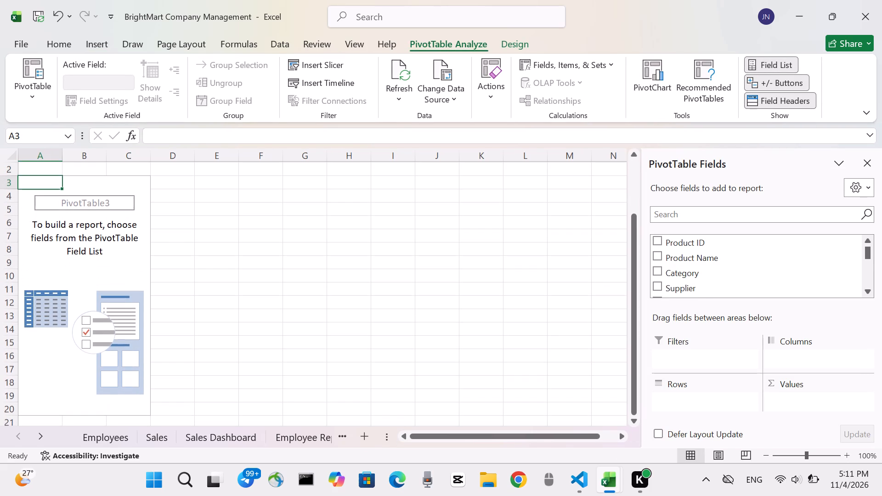
scroll(513, 310, up, 1)
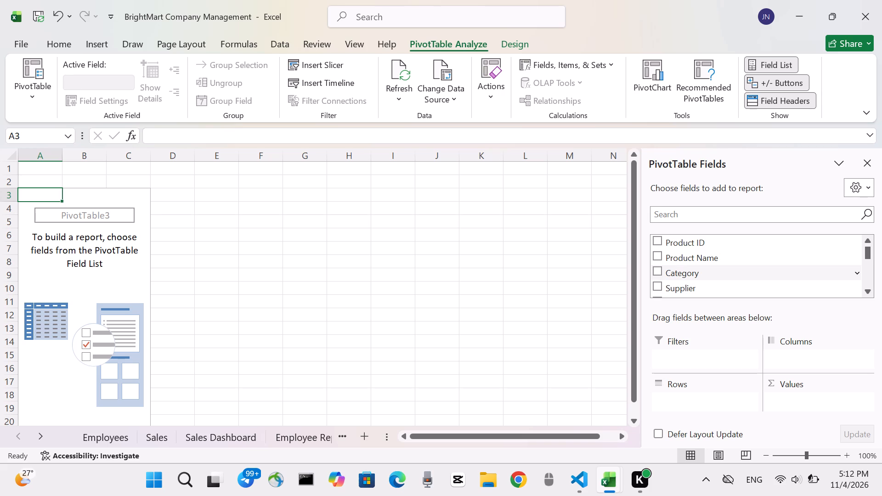
scroll(676, 266, down, 3)
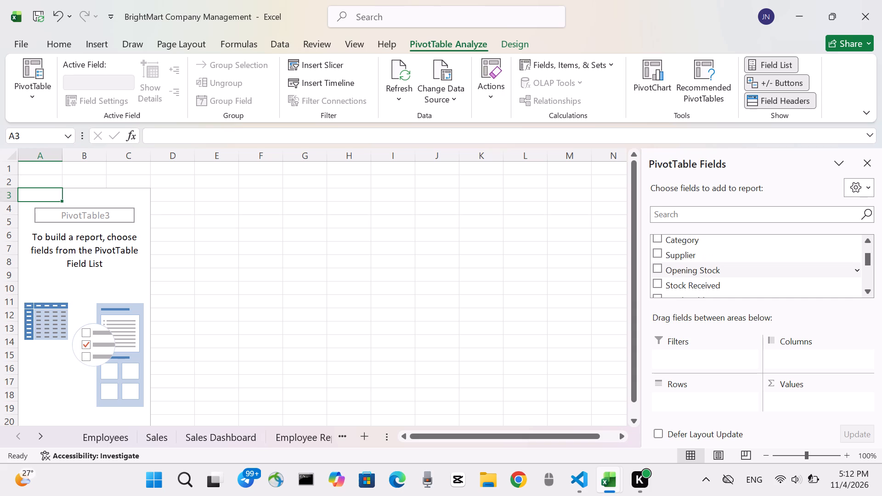
scroll(718, 275, down, 1)
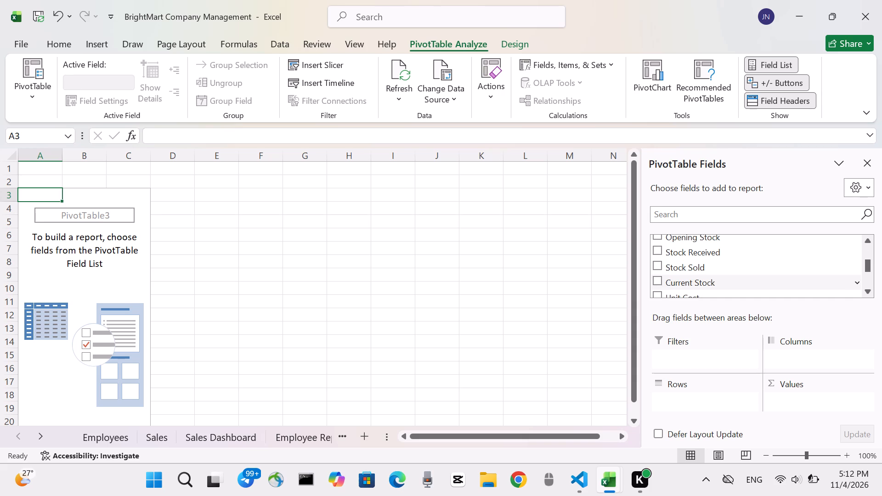
scroll(692, 245, up, 1)
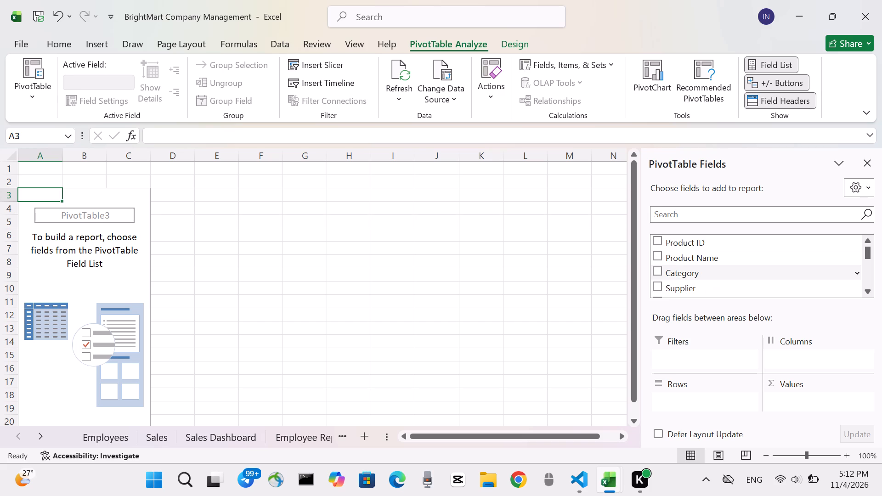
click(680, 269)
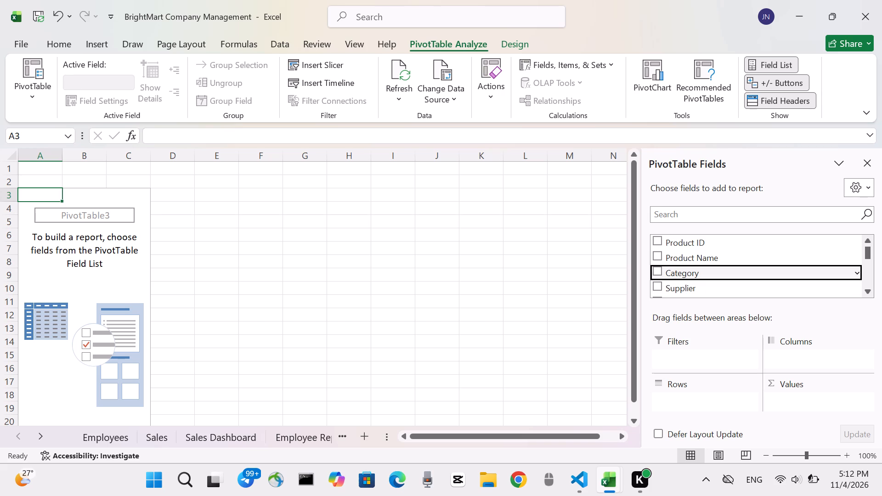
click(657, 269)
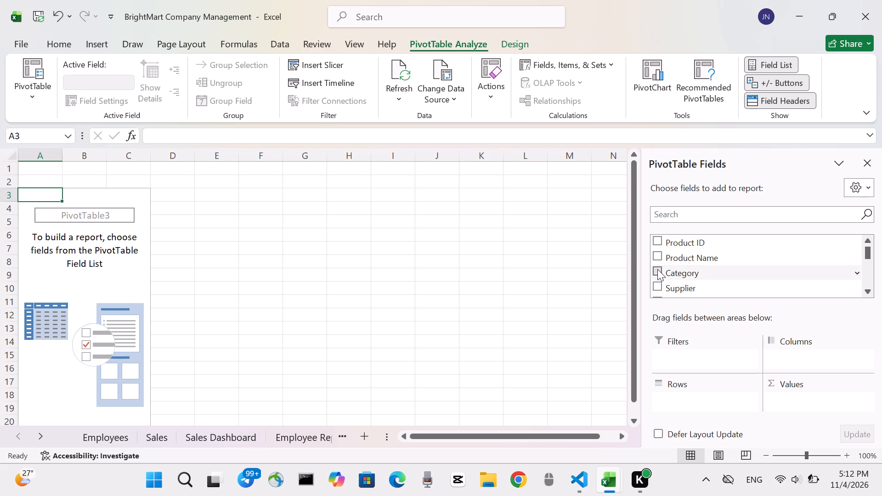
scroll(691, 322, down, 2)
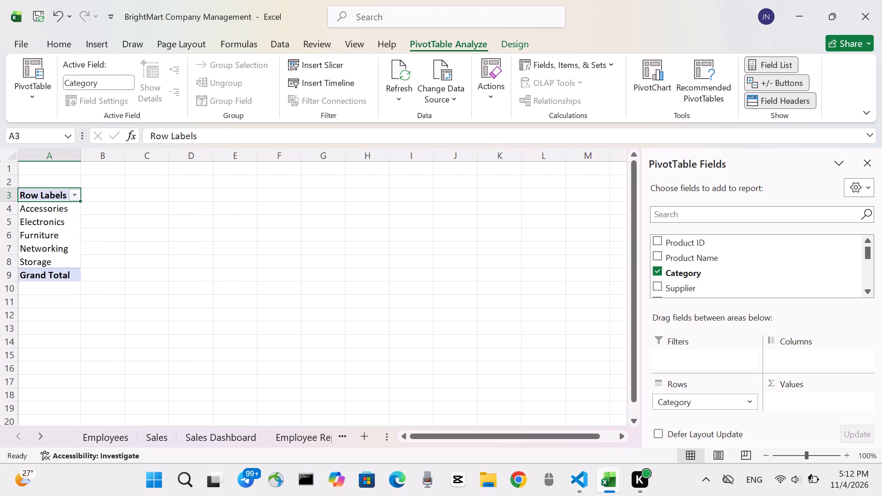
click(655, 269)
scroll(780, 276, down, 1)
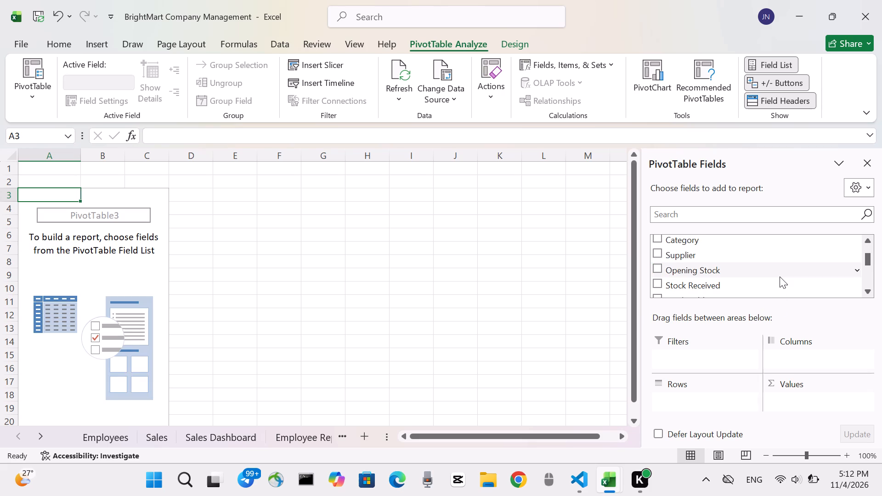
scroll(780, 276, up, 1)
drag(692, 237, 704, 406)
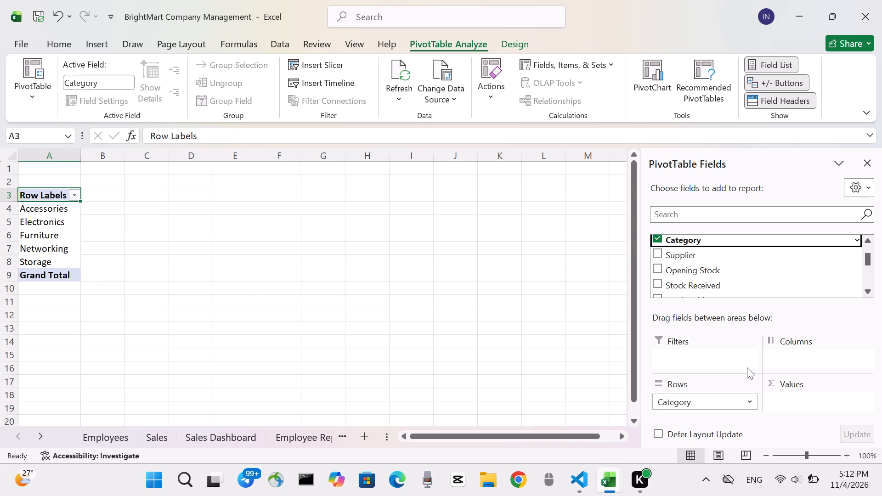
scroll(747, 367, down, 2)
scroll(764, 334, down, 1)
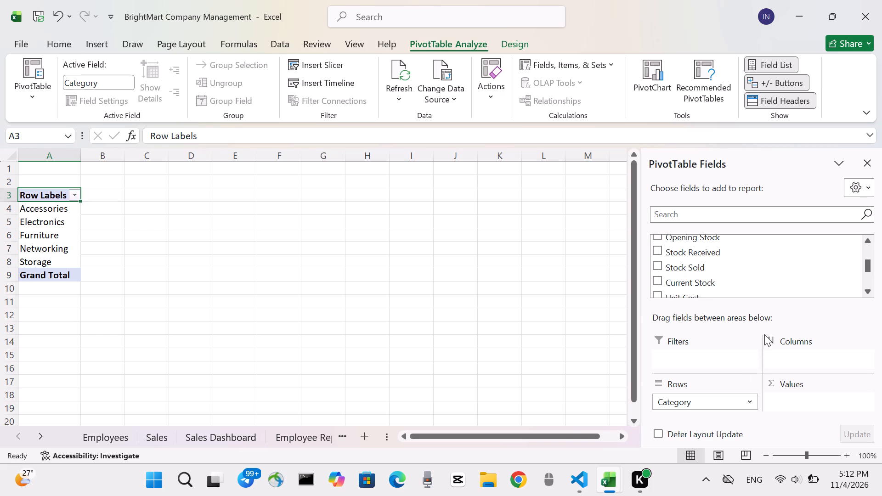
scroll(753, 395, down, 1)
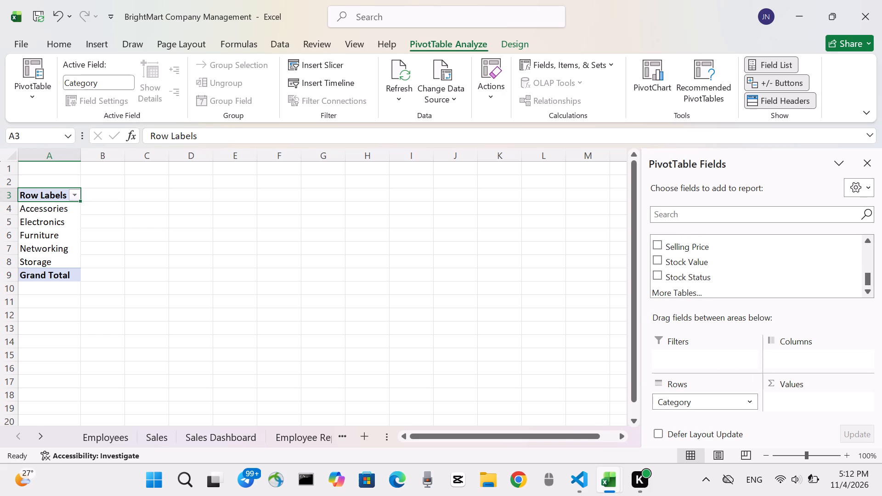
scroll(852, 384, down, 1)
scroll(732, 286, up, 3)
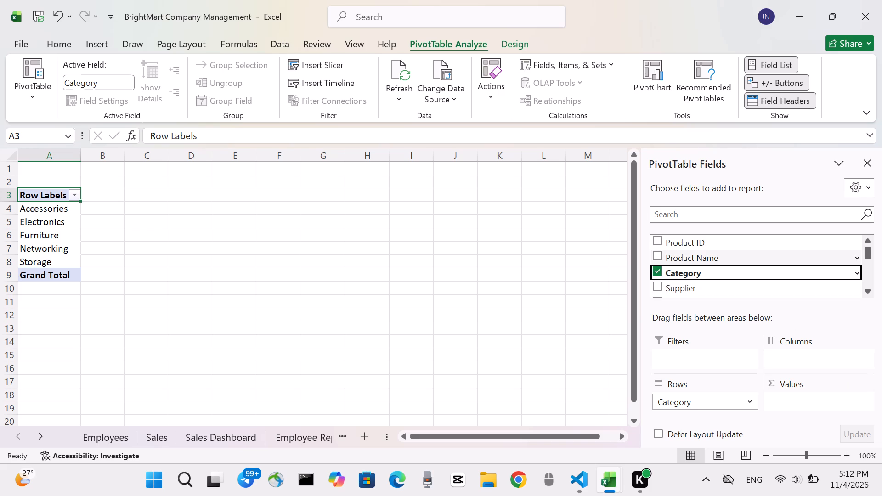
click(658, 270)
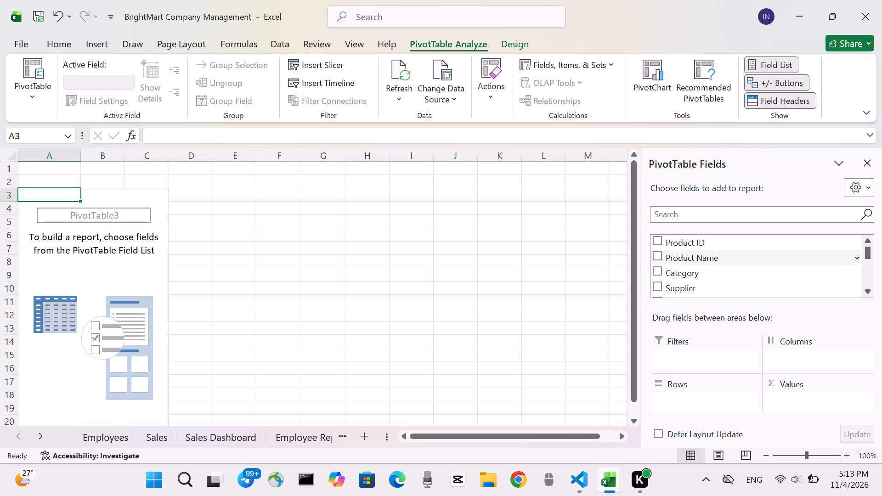
Place the Category field in the PivotTable's Rows area, with Product Name nested beneath it.
drag(684, 276, 693, 369)
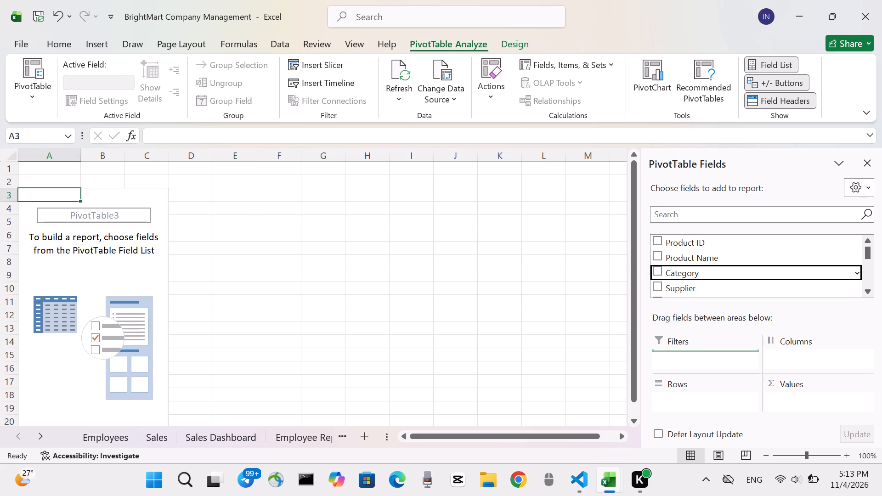
drag(693, 369, 693, 390)
scroll(722, 307, down, 2)
scroll(722, 307, up, 1)
drag(694, 275, 688, 403)
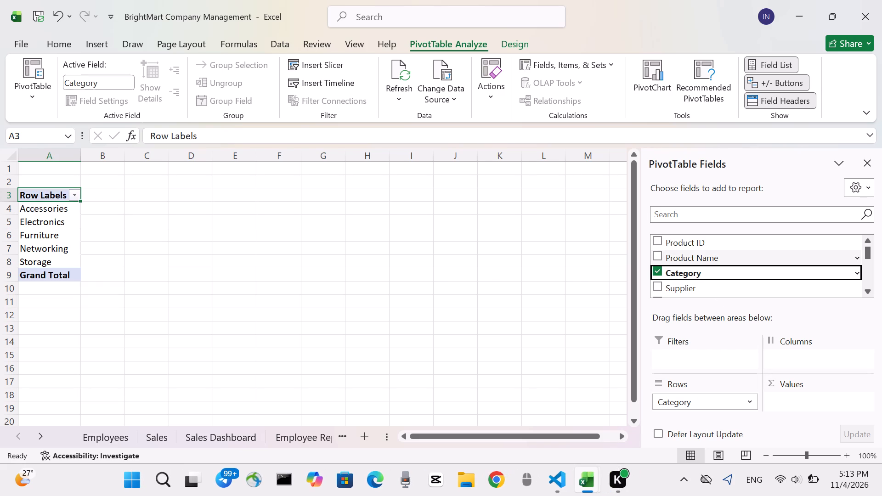
drag(698, 263, 699, 373)
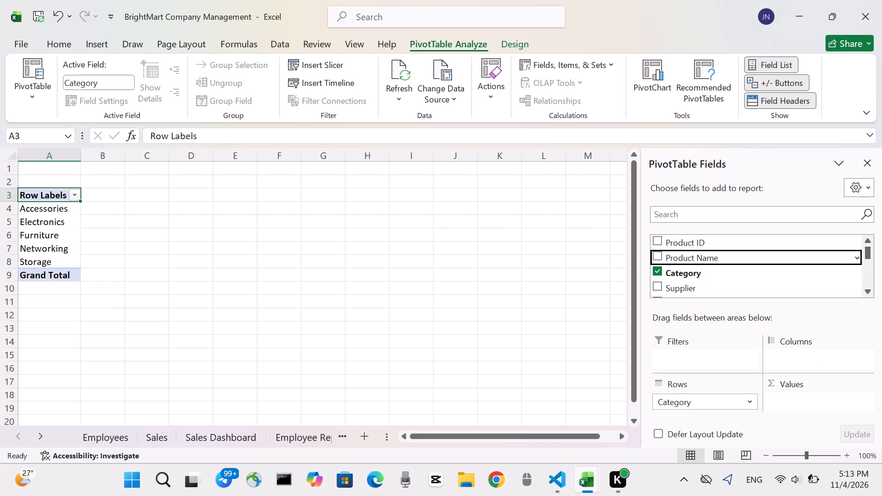
drag(699, 373, 701, 414)
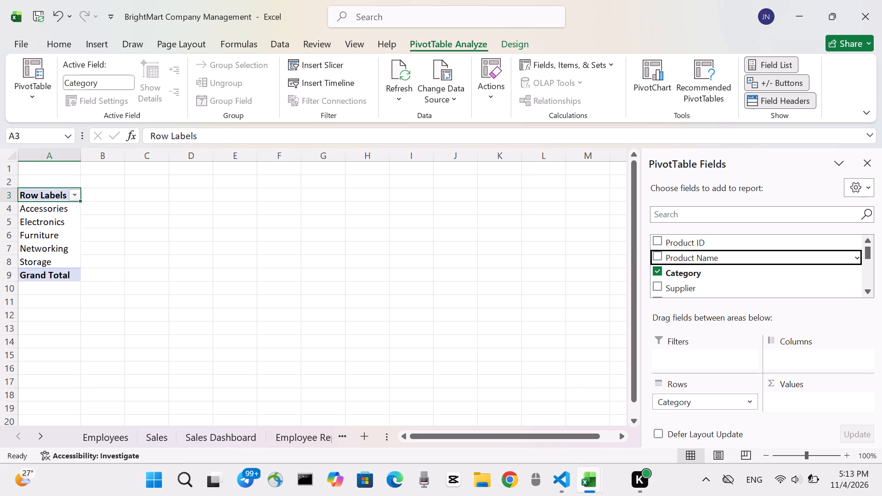
drag(701, 414, 702, 411)
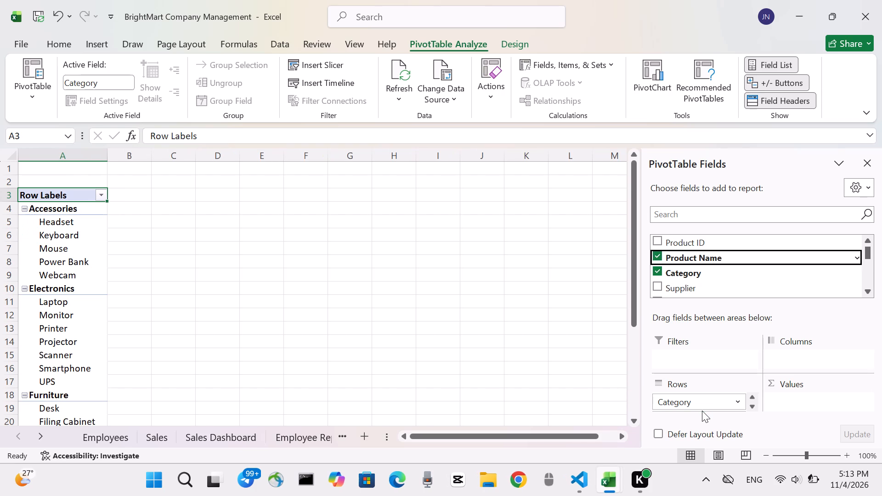
Add the Current Stock field to the PivotTable's Values area as a sum.
scroll(713, 377, down, 2)
scroll(704, 276, up, 1)
scroll(704, 276, down, 1)
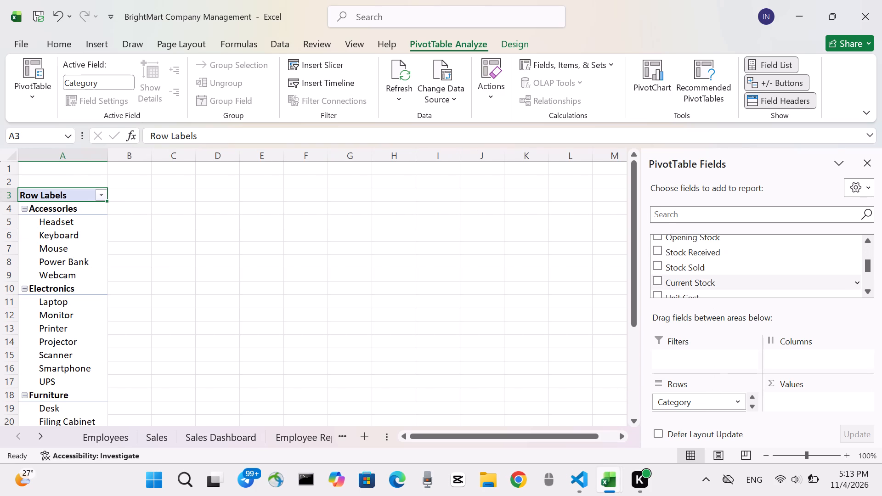
scroll(704, 276, down, 1)
drag(692, 282, 805, 402)
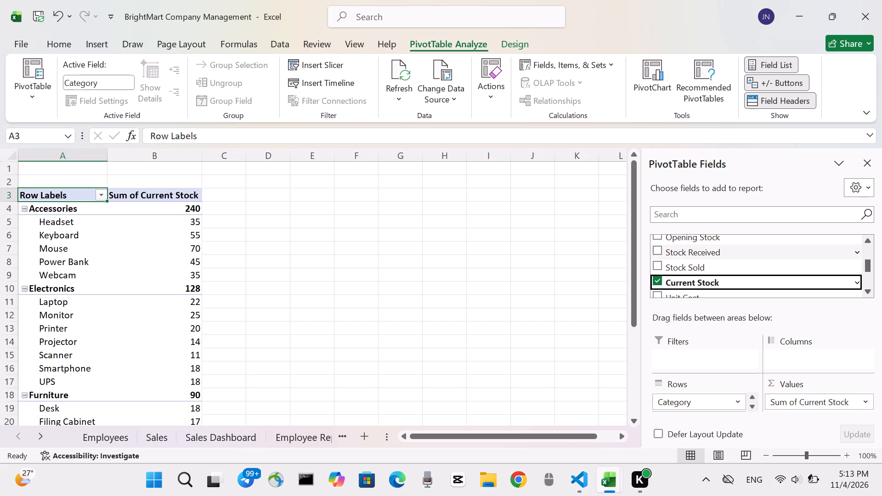
Add the Stock Value field to the PivotTable's Values area as a sum, beside Sum of Current Stock.
scroll(728, 259, up, 1)
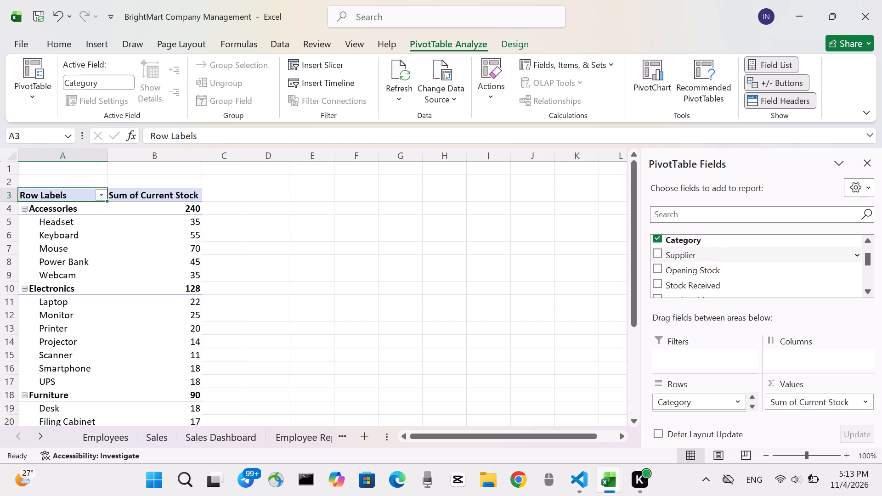
scroll(728, 259, up, 2)
scroll(728, 259, down, 1)
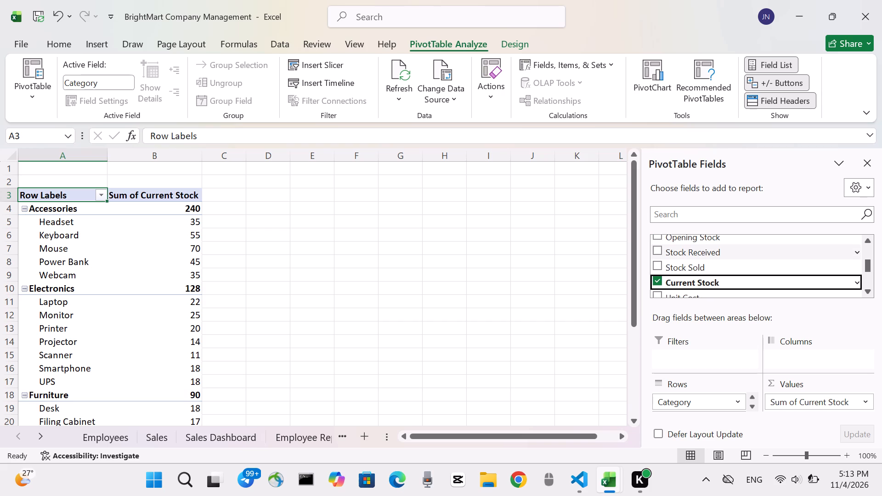
scroll(728, 259, down, 2)
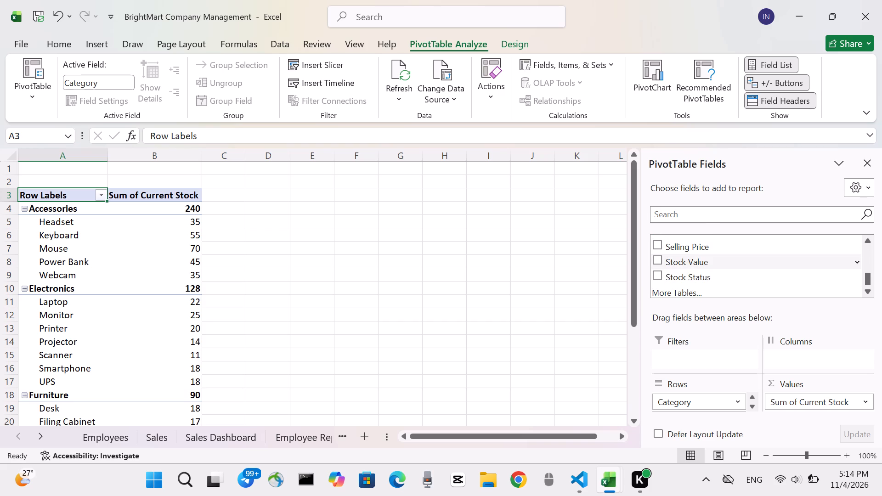
drag(713, 264, 792, 398)
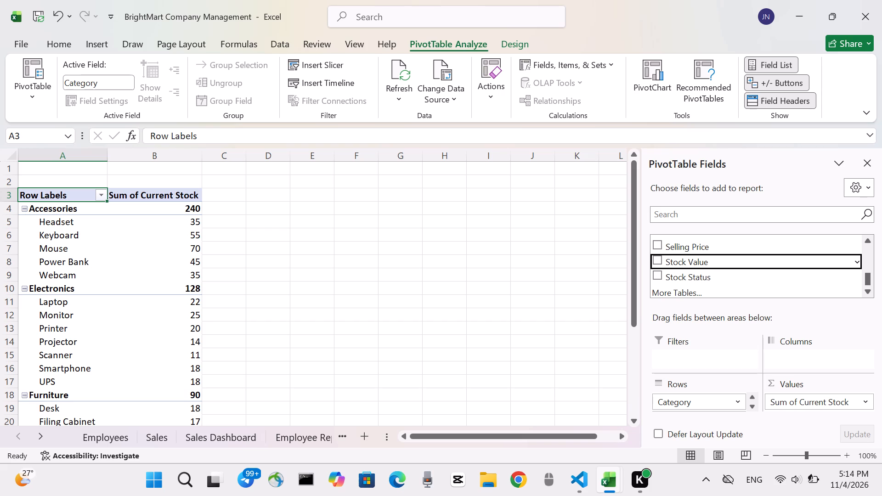
drag(792, 398, 806, 403)
Review the stock and stock value sums for each category and product down to the Grand Total, and check the remaining fields.
scroll(806, 403, down, 1)
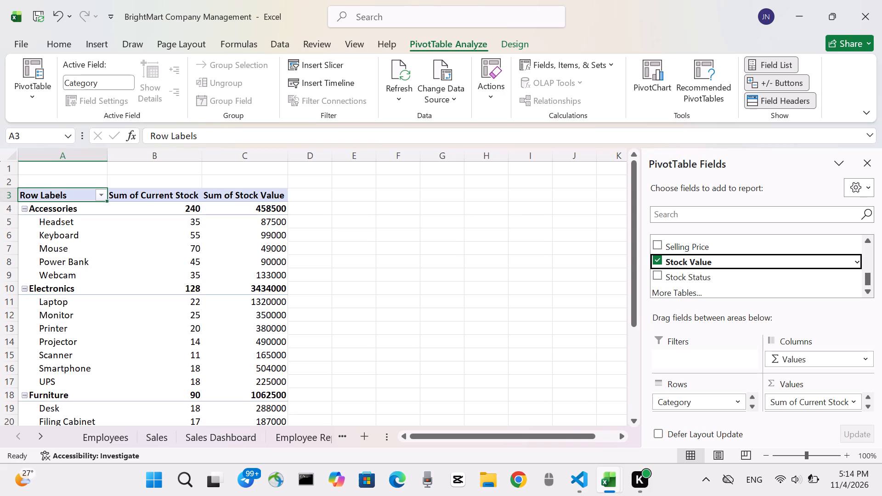
scroll(182, 358, up, 1)
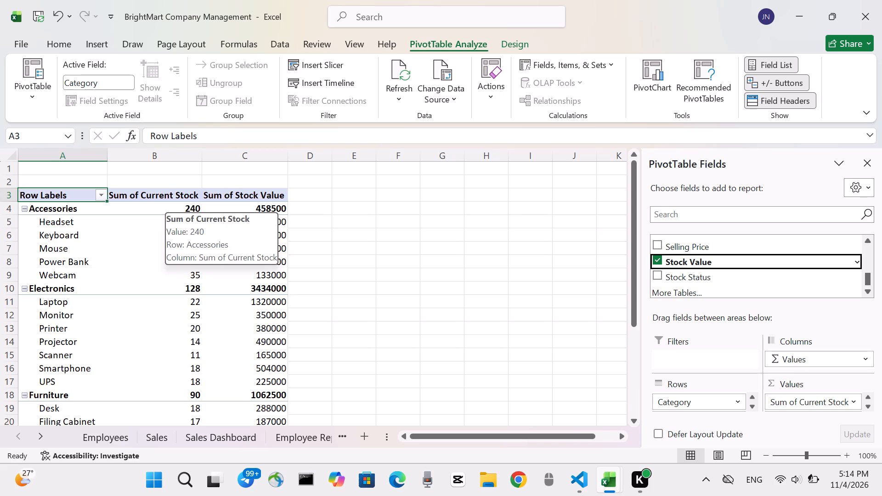
scroll(153, 259, down, 1)
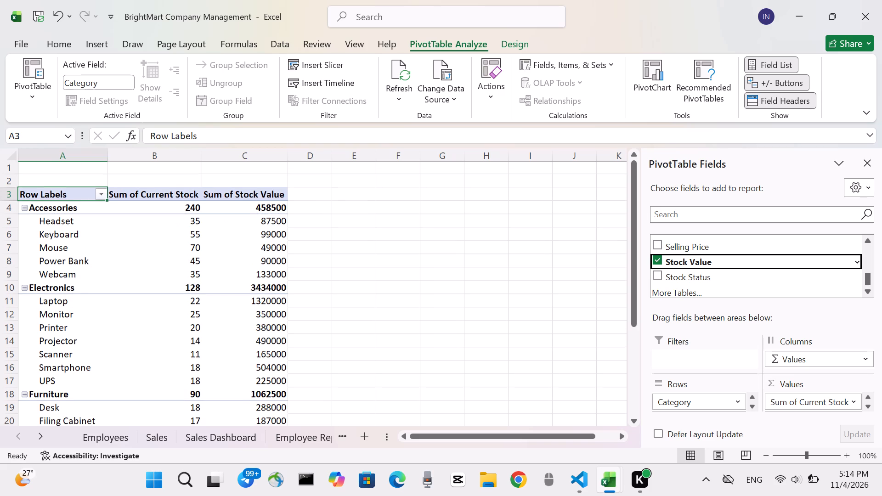
scroll(153, 259, down, 1)
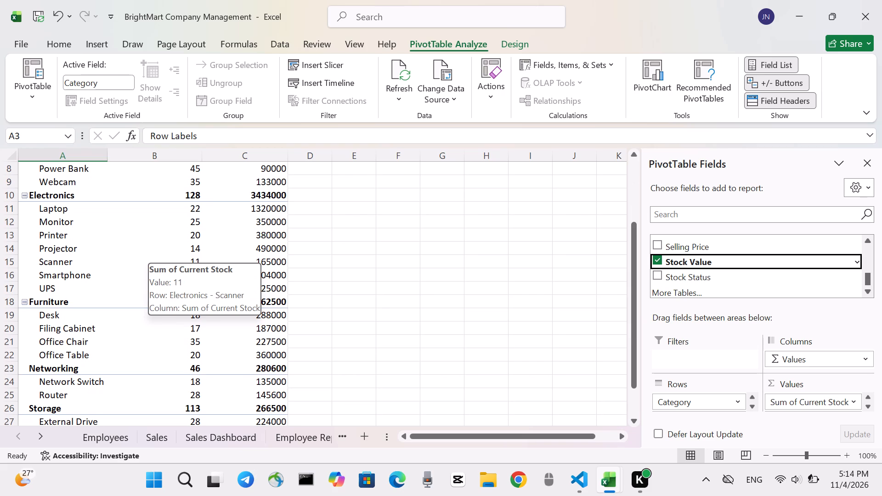
scroll(266, 285, down, 1)
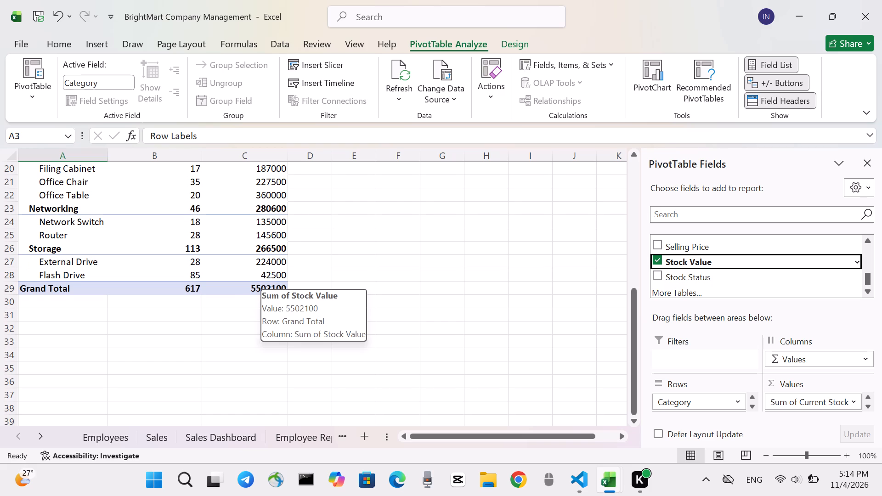
scroll(242, 245, up, 2)
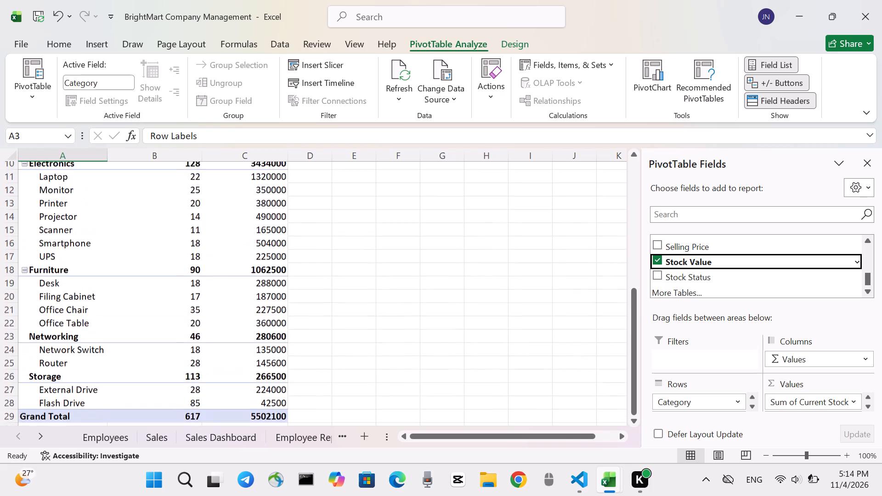
scroll(242, 245, up, 1)
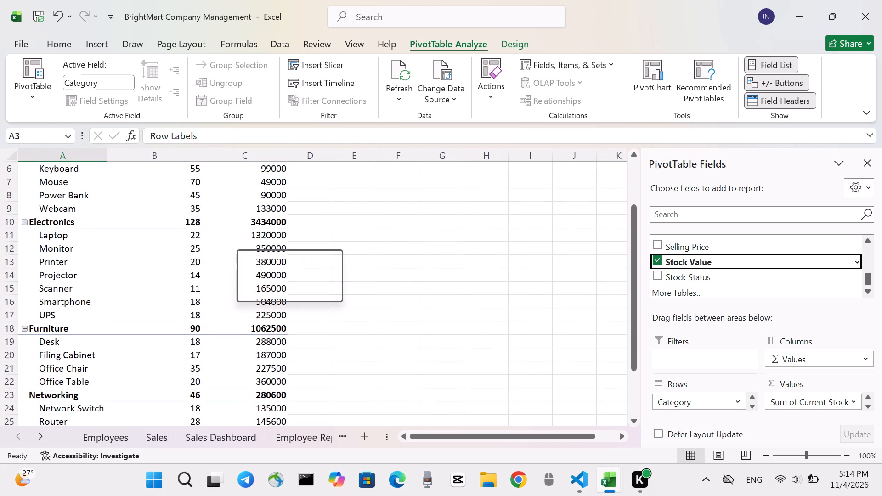
scroll(696, 283, up, 1)
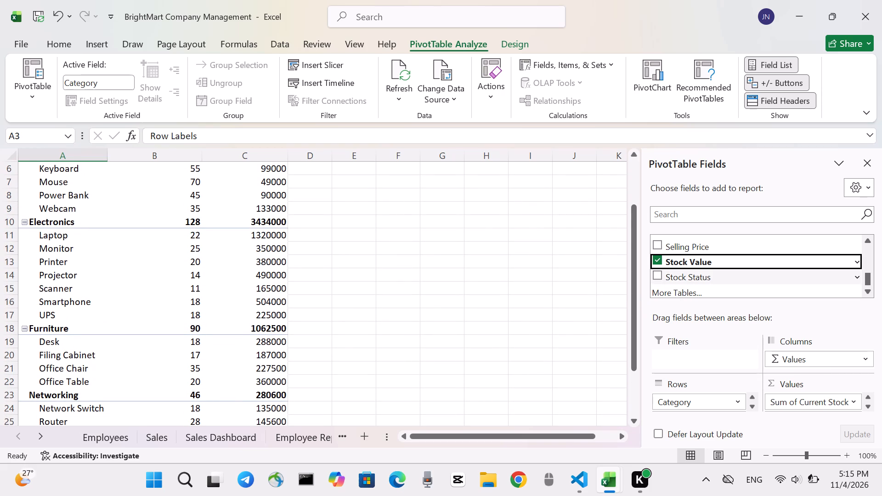
scroll(696, 283, up, 1)
scroll(696, 283, down, 4)
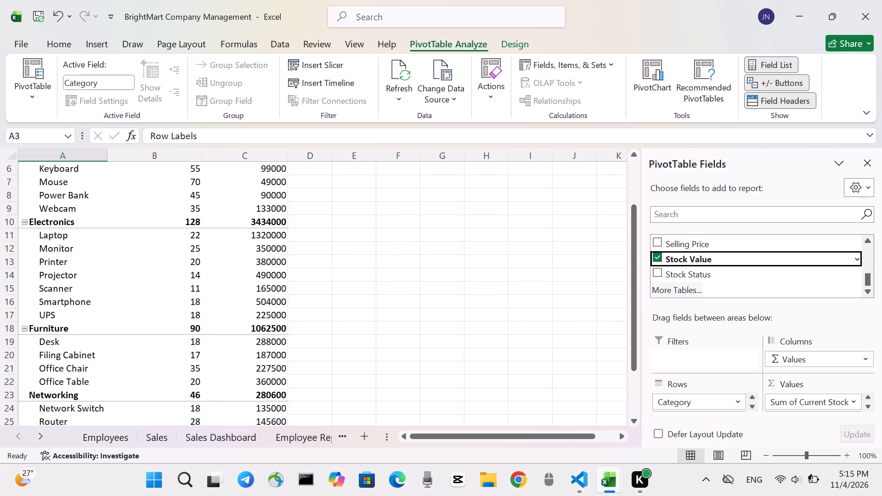
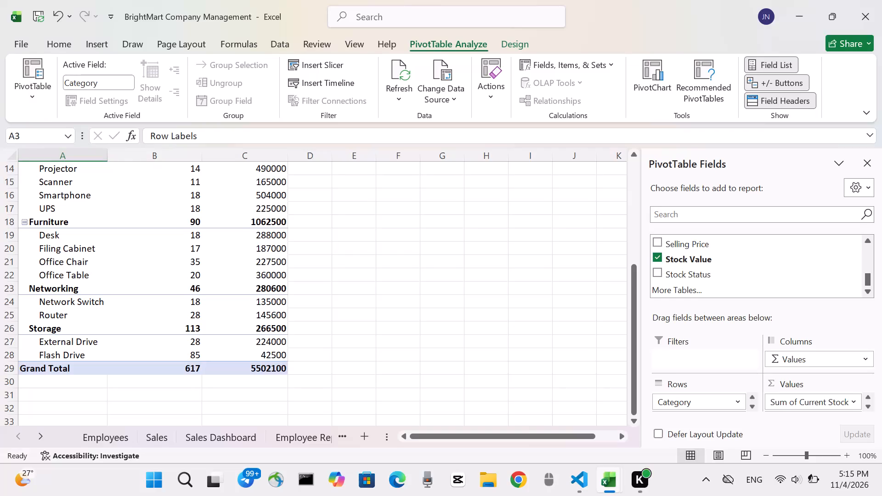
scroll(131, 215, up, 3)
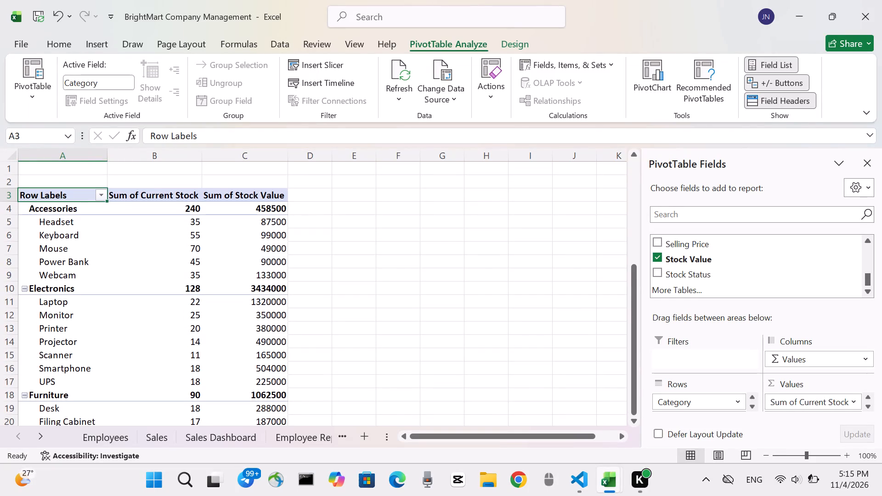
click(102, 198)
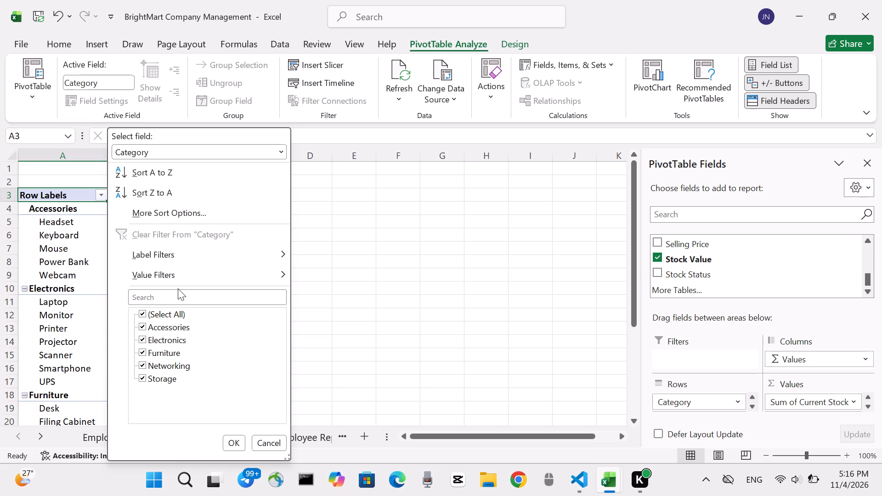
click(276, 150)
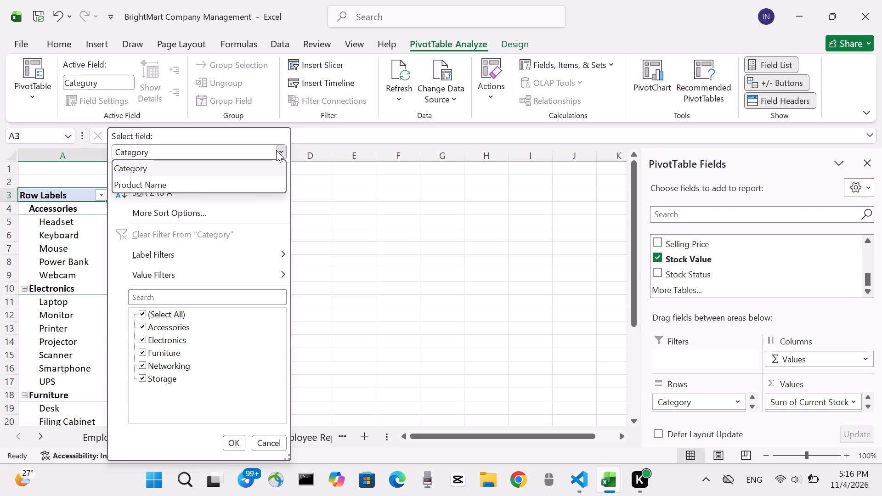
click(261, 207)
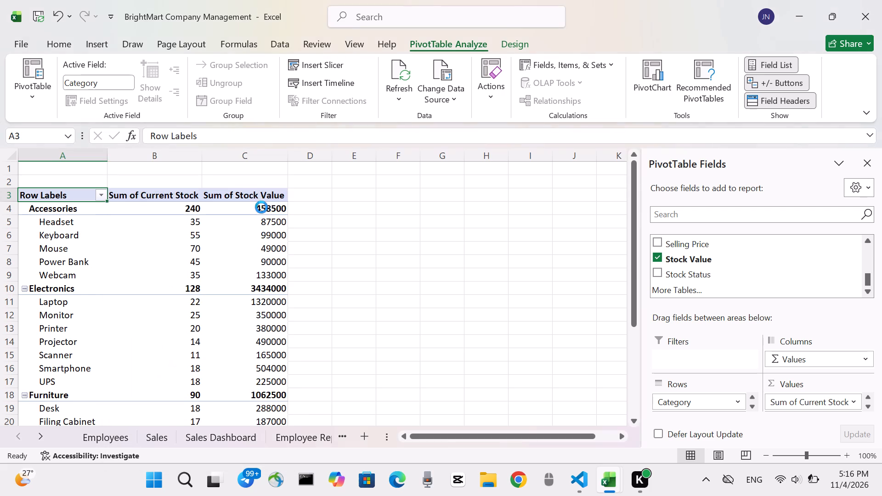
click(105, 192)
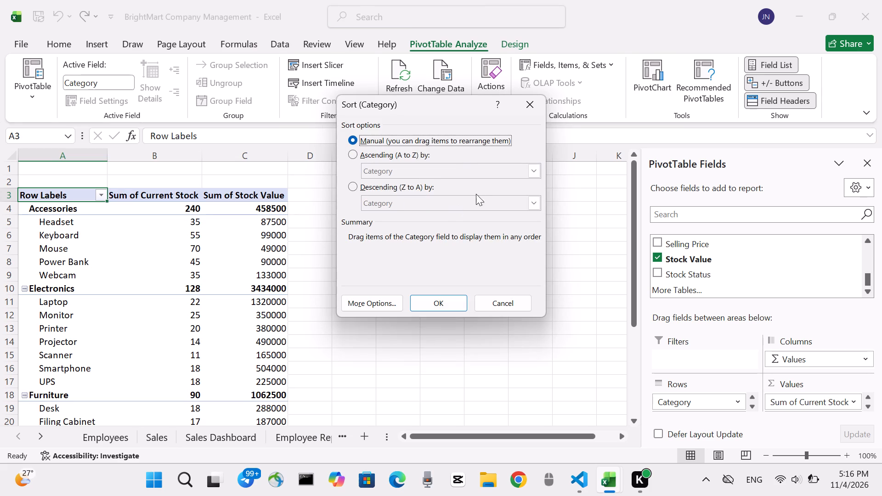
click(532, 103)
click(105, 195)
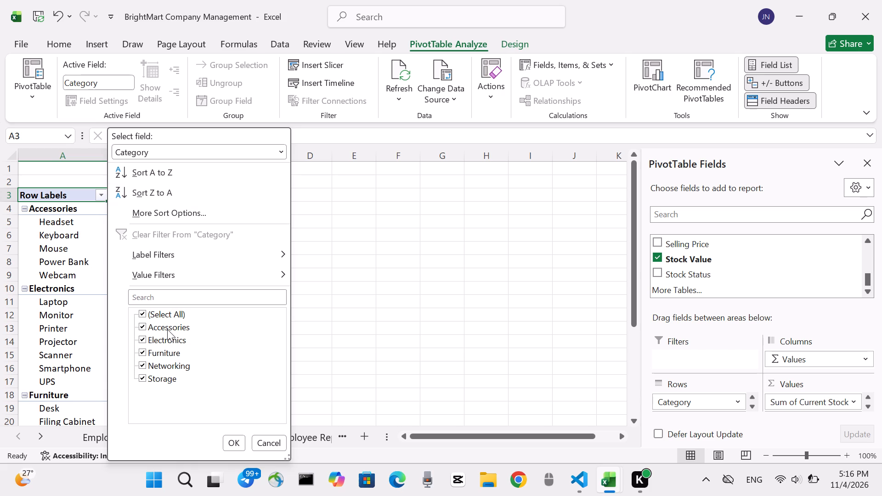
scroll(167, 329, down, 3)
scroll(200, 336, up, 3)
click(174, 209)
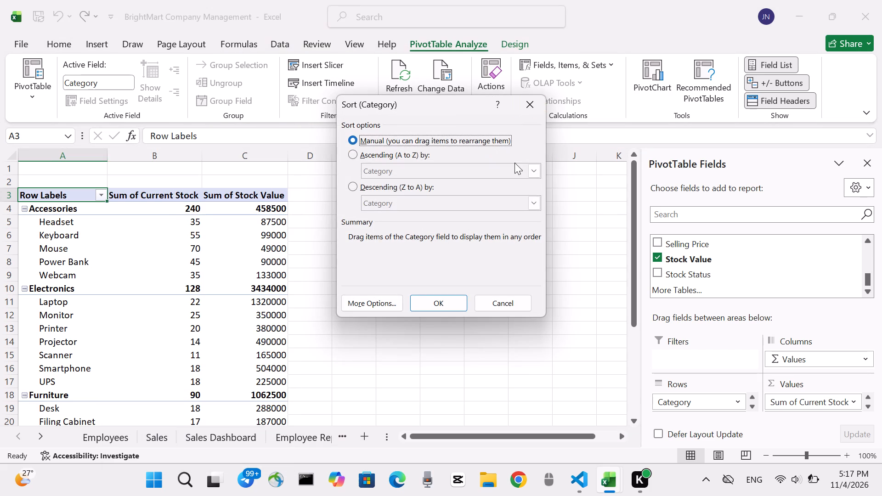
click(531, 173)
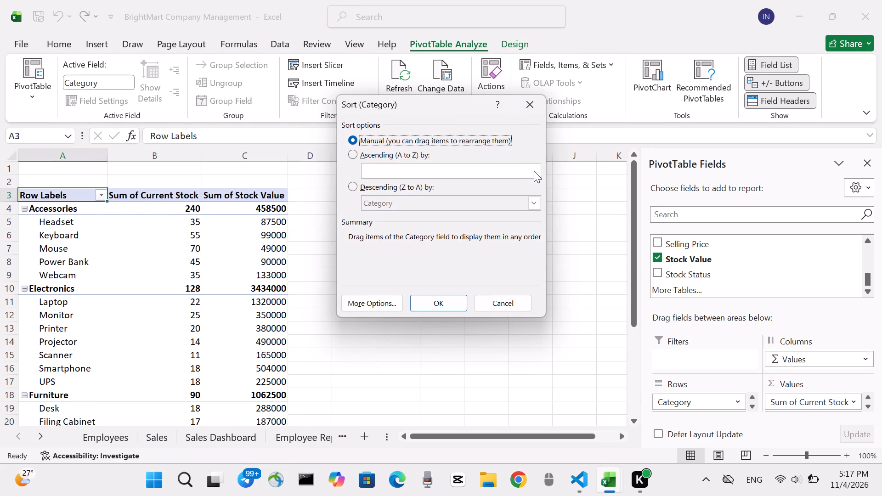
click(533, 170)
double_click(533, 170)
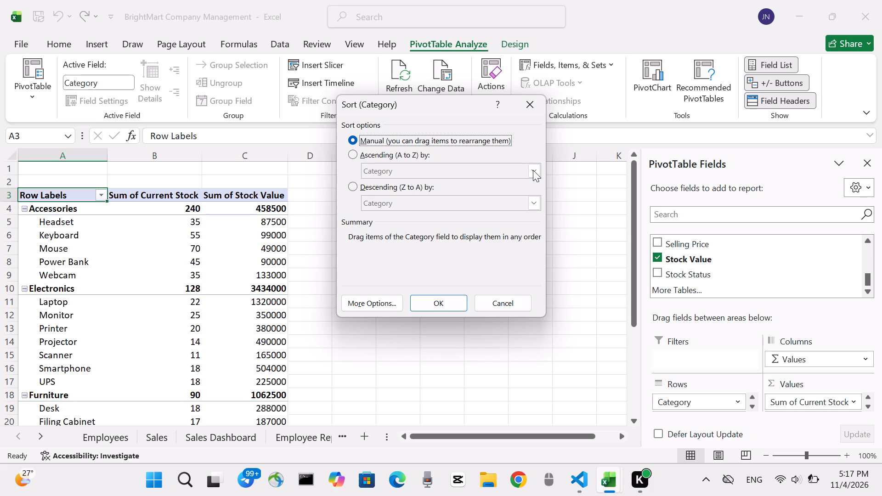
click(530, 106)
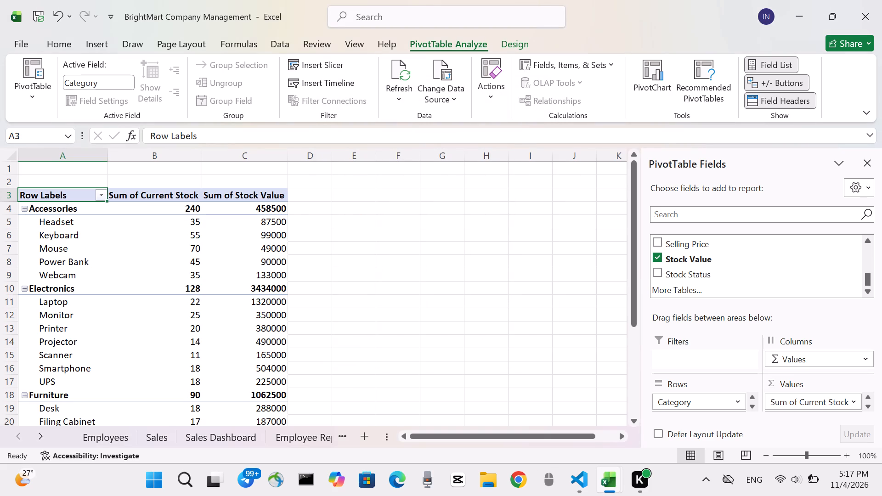
Examine the current stock and stock value sums of every category and product from the headers down to the Grand Total.
scroll(168, 291, down, 1)
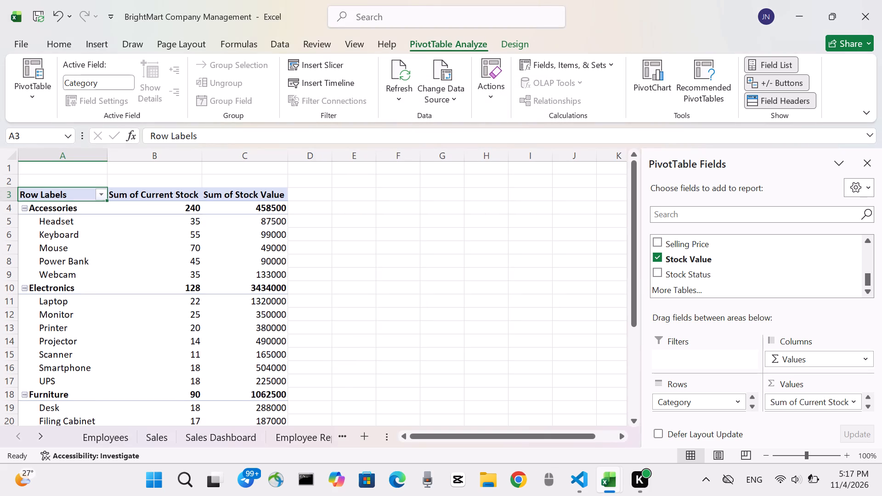
scroll(168, 291, down, 2)
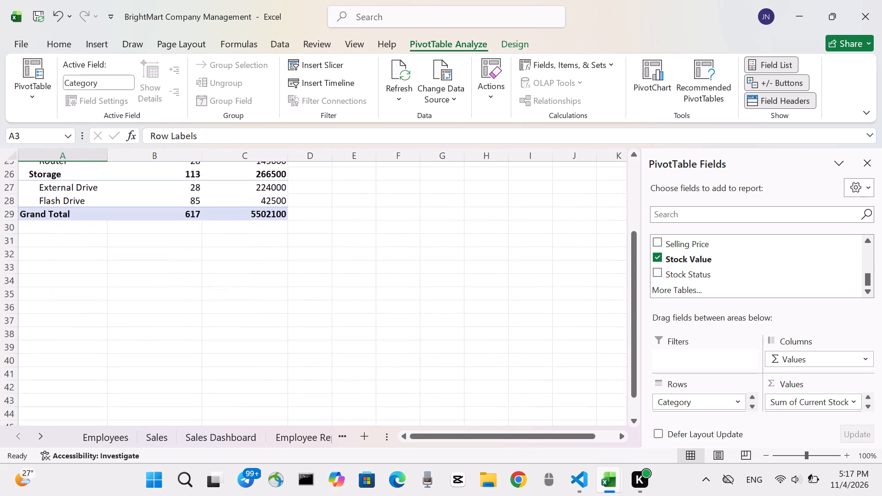
click(168, 291)
scroll(168, 291, up, 1)
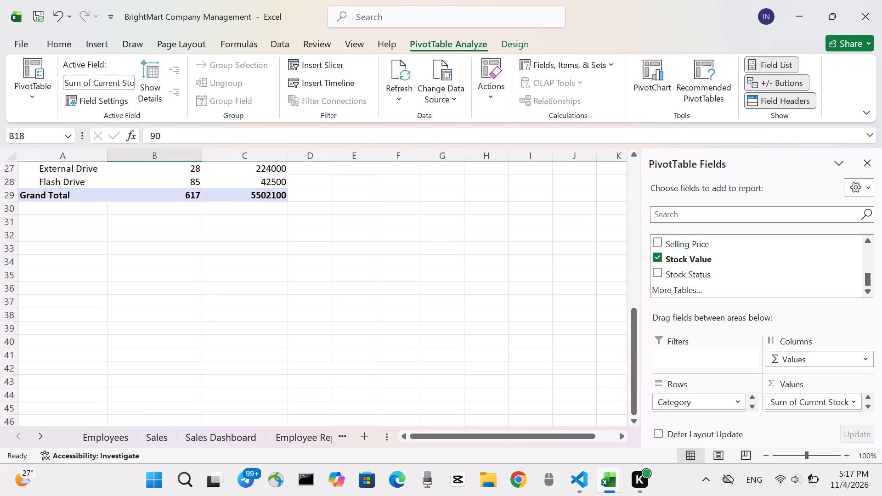
scroll(168, 291, up, 3)
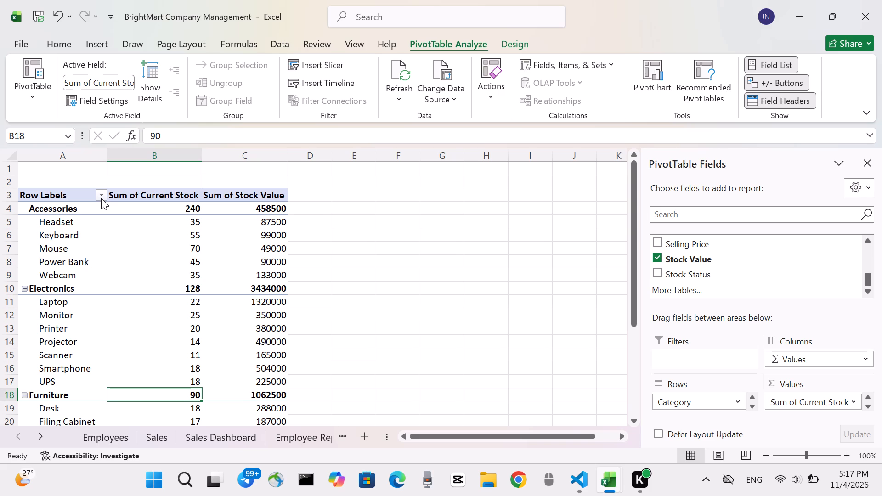
scroll(148, 241, down, 1)
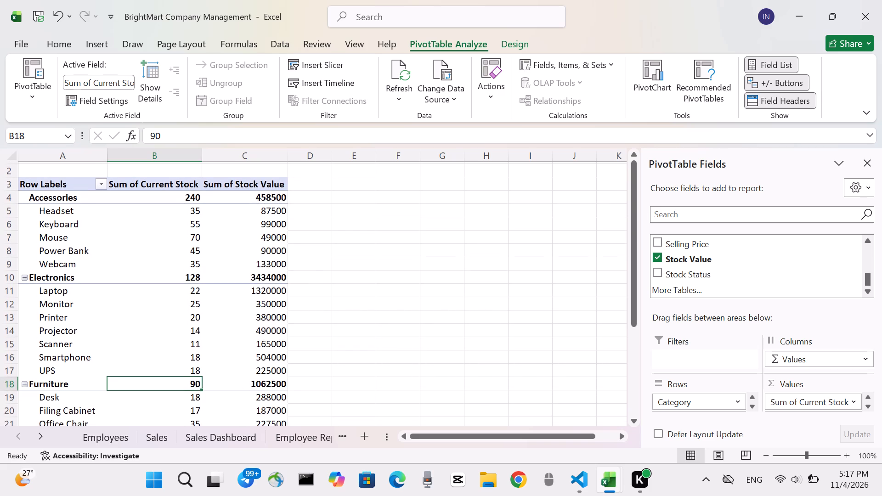
scroll(148, 241, down, 3)
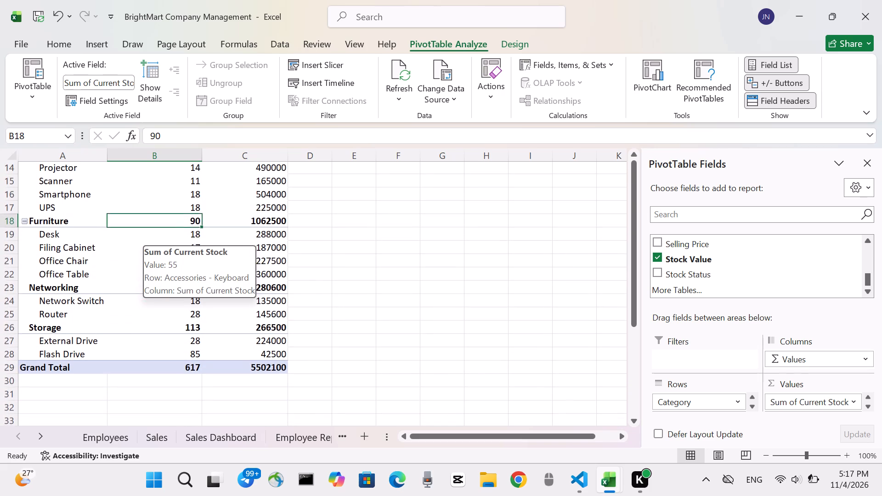
scroll(148, 241, down, 1)
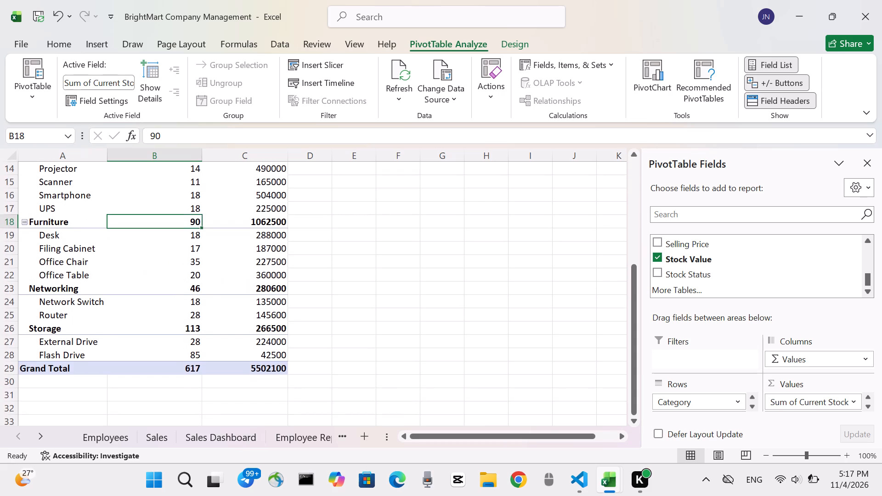
scroll(148, 241, up, 3)
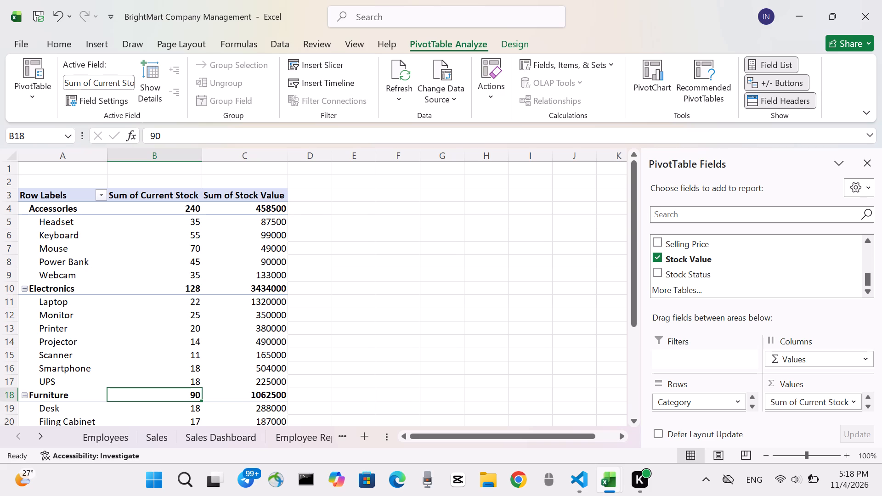
Sort the products within each category by Sum of Stock Value, from largest to smallest.
right_click(267, 227)
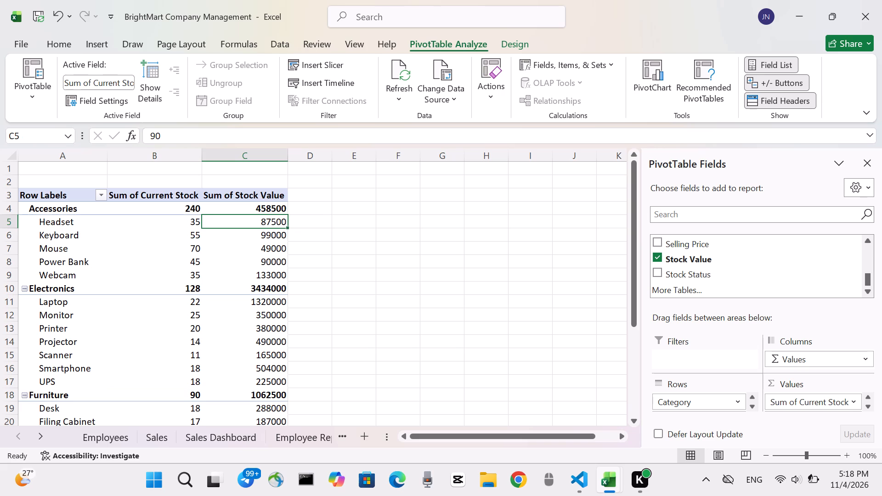
right_click(267, 227)
right_click(257, 309)
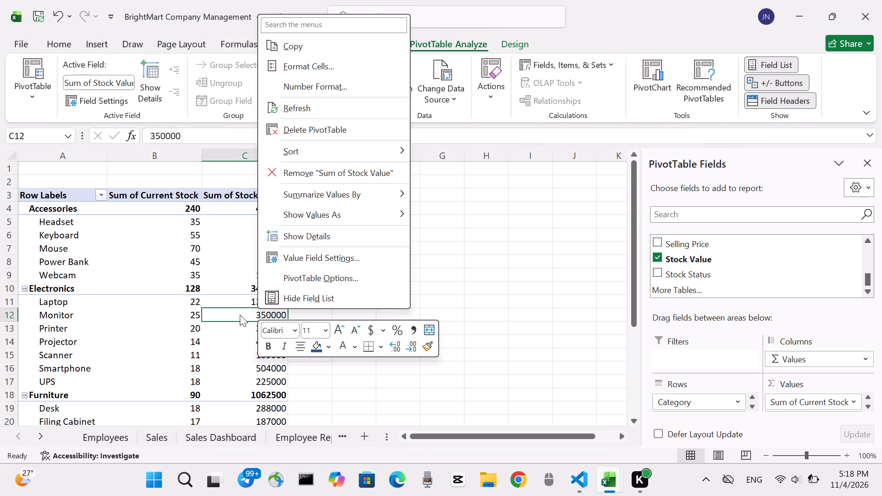
click(237, 282)
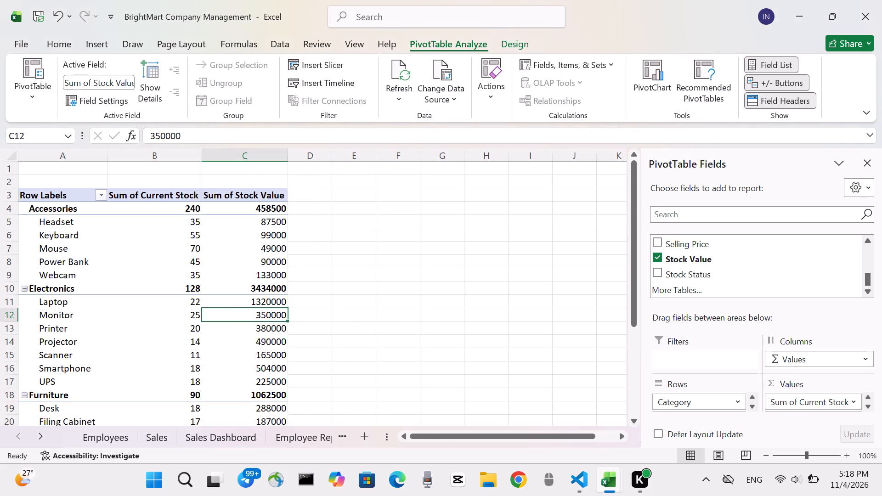
right_click(267, 274)
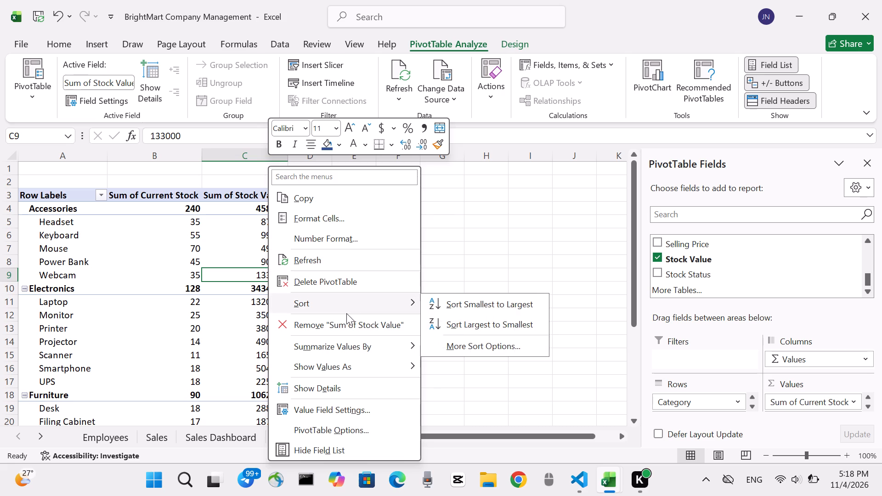
click(460, 323)
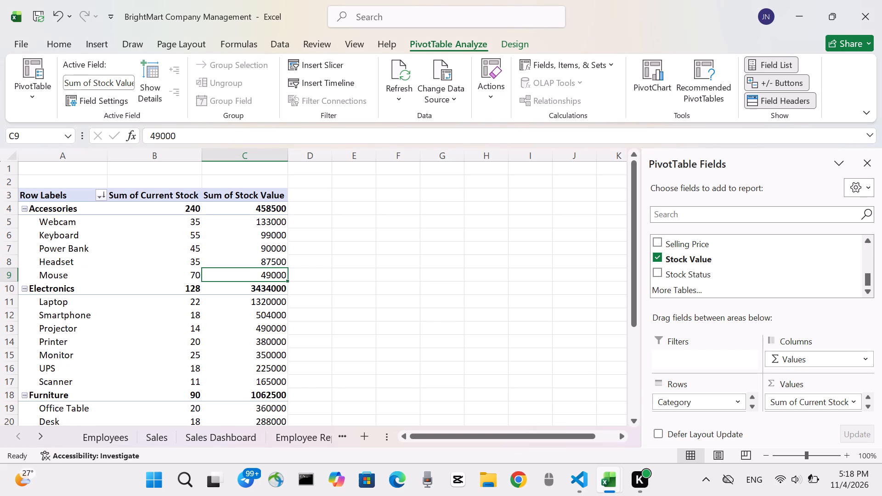
Check the product order by stock value within each category, down to the Grand Total row.
scroll(262, 264, down, 1)
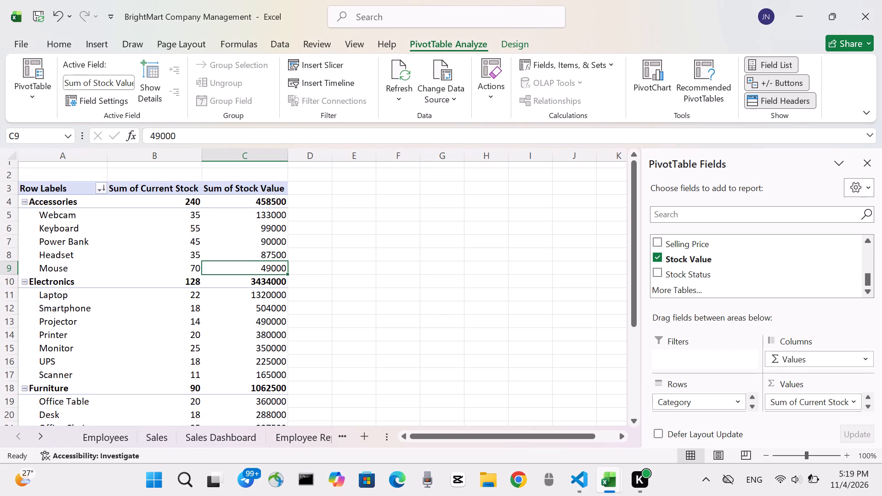
scroll(262, 264, down, 1)
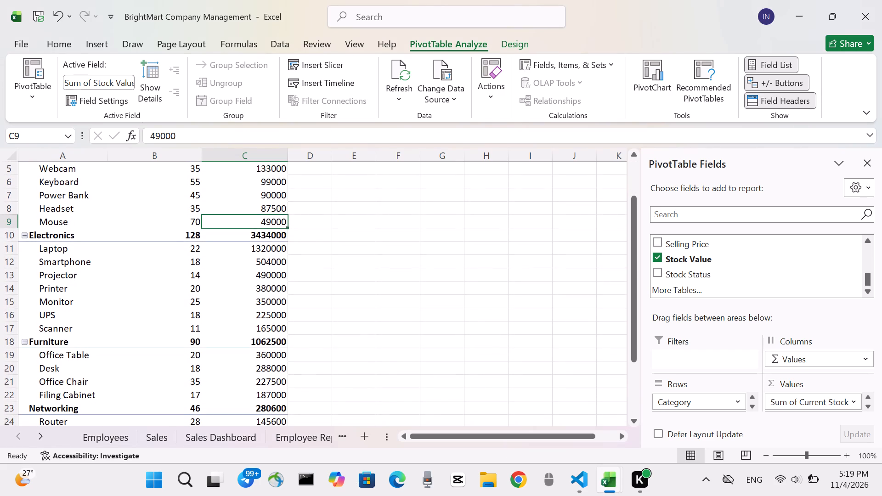
scroll(270, 315, down, 1)
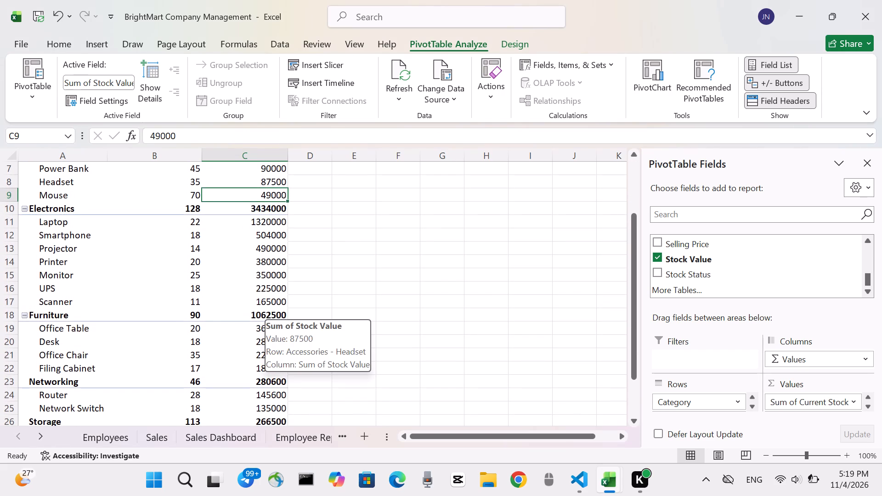
scroll(270, 315, up, 2)
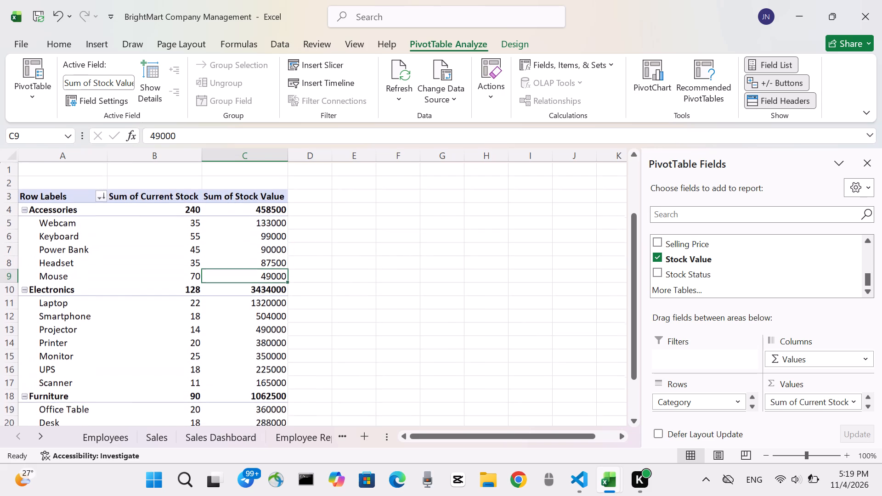
scroll(270, 315, up, 1)
scroll(270, 315, down, 2)
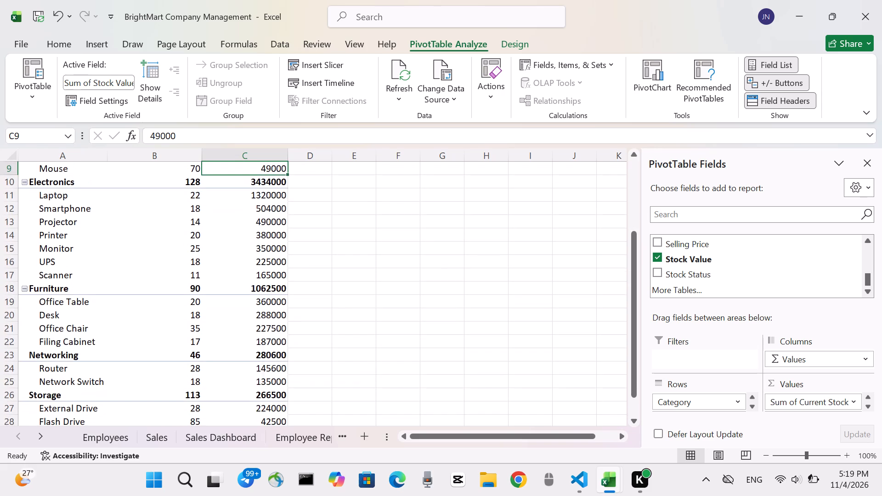
scroll(270, 315, down, 2)
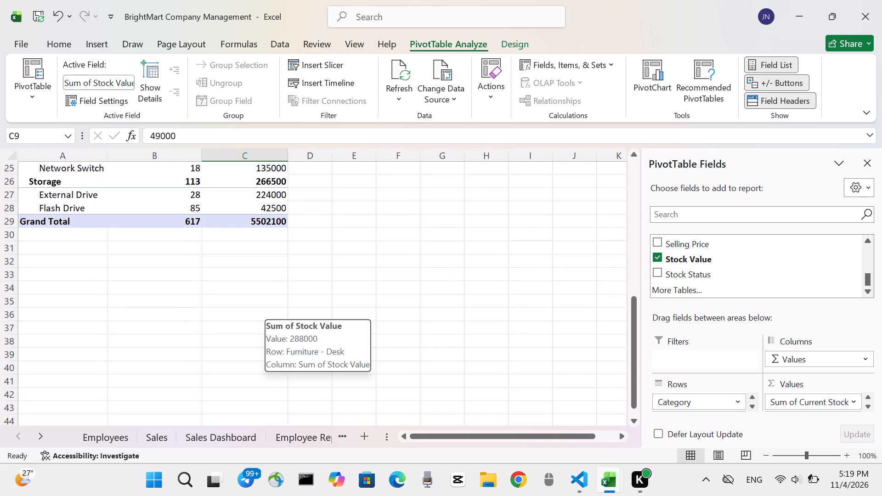
scroll(270, 315, up, 4)
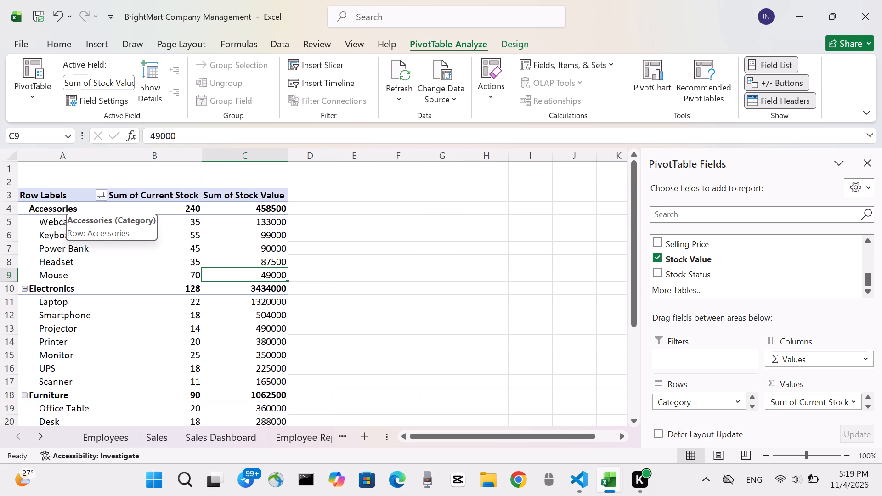
scroll(85, 264, down, 4)
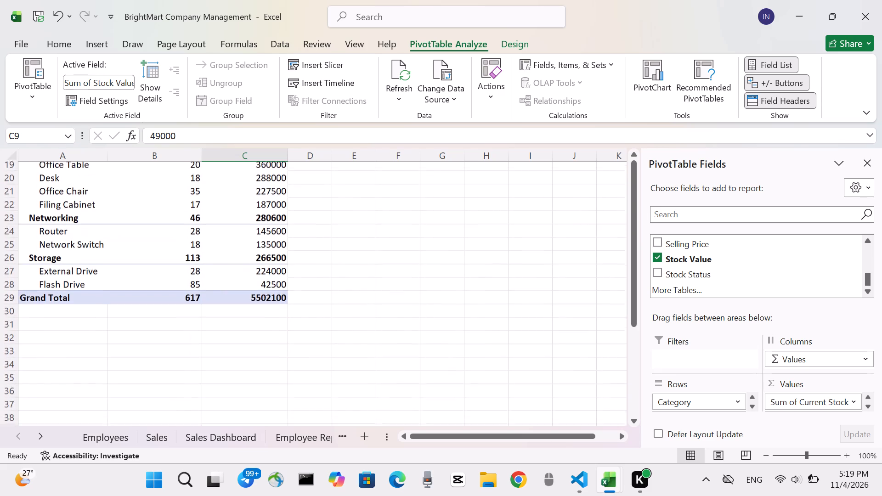
Insert a slicer for the Category field of the stock PivotTable.
scroll(85, 264, up, 2)
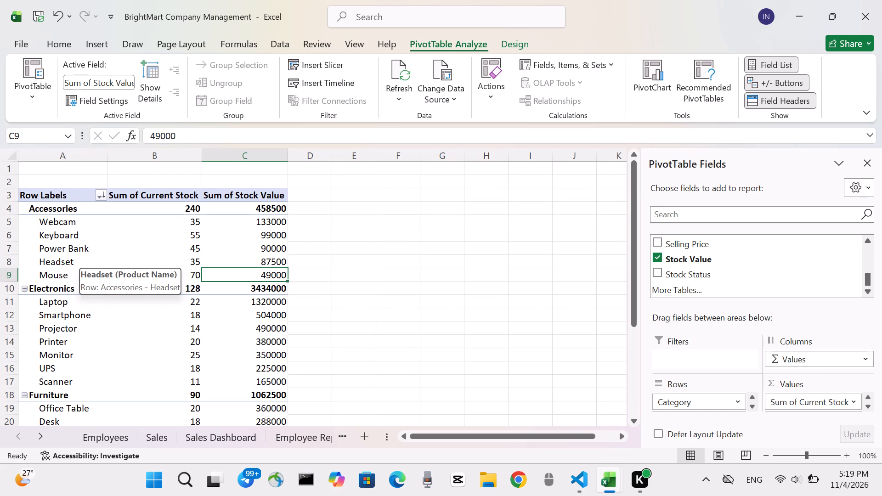
click(136, 258)
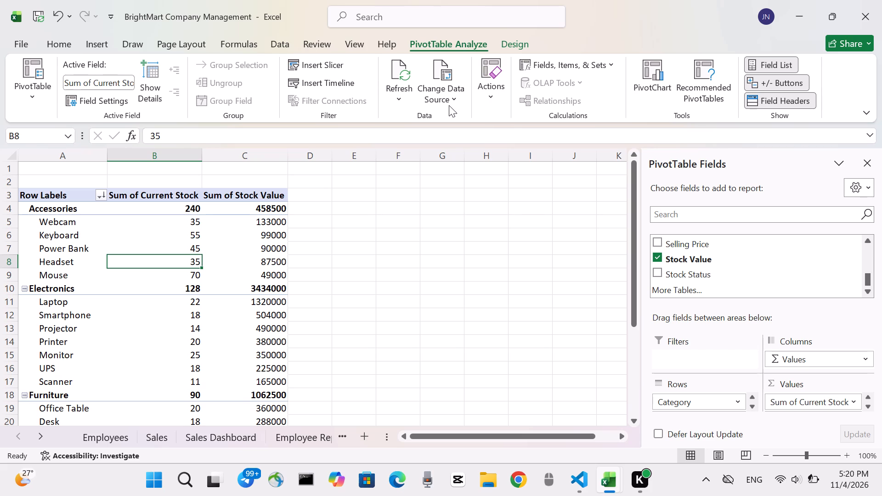
click(450, 45)
click(332, 65)
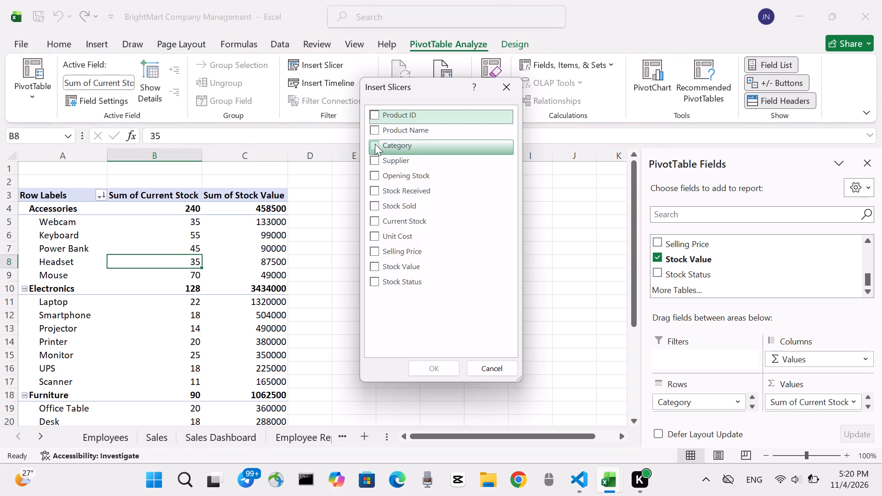
click(375, 144)
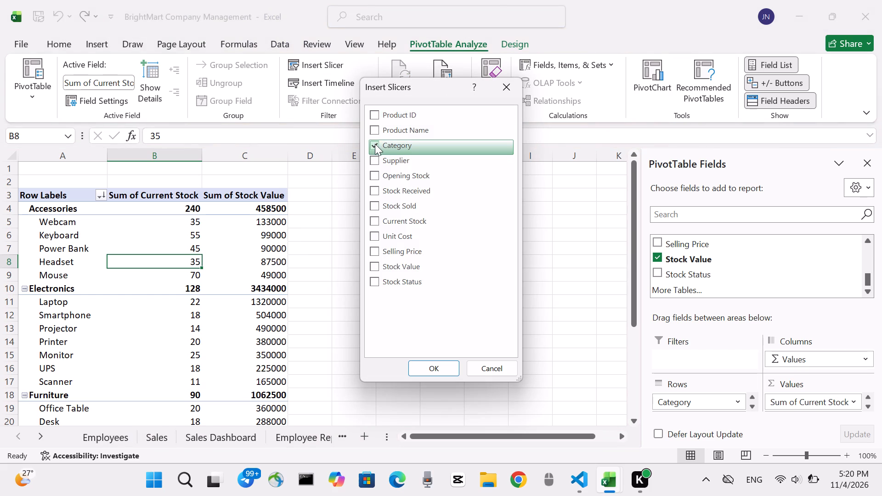
click(424, 363)
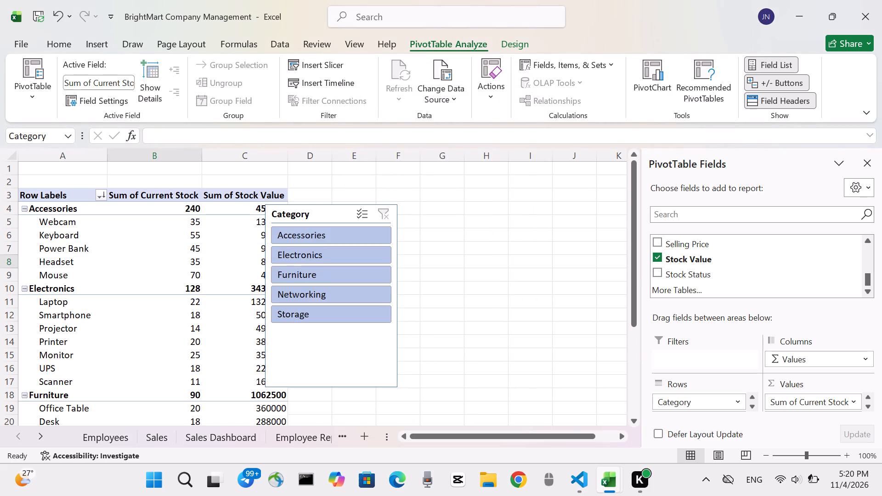
Move the Category slicer off the PivotTable into the empty cells beside it, starting around column E at row 3.
drag(334, 220, 422, 231)
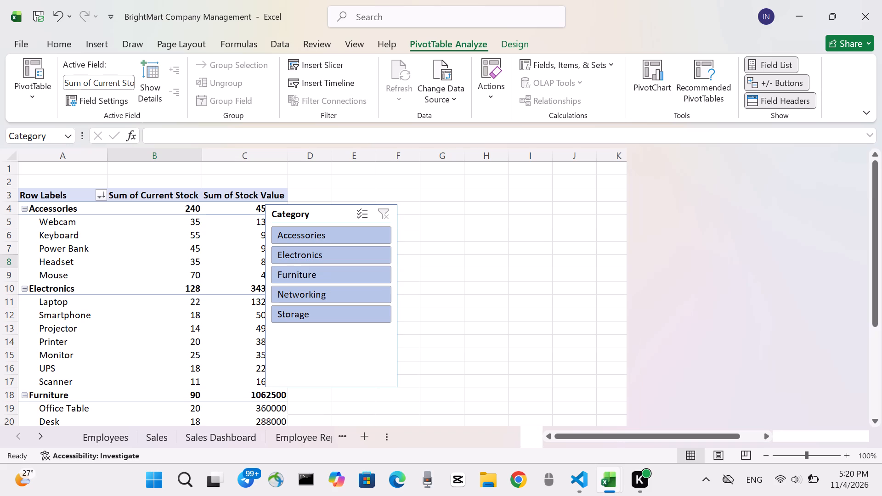
drag(324, 216, 406, 217)
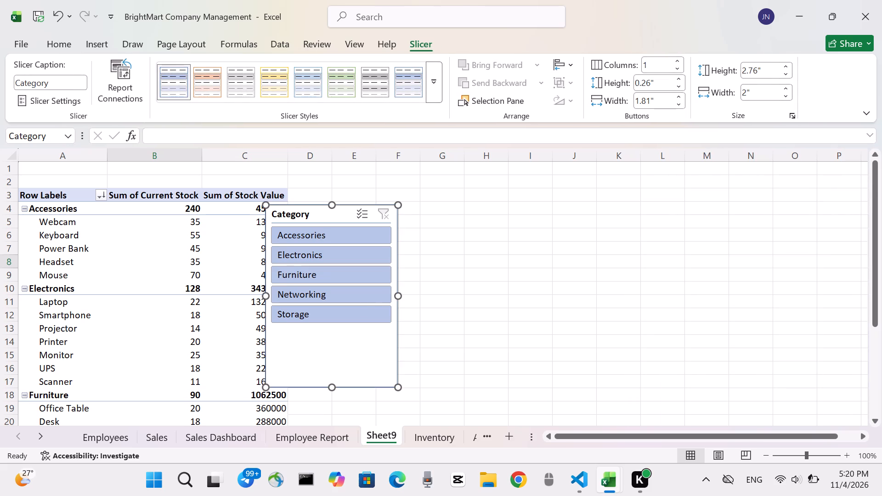
drag(406, 217, 408, 217)
drag(395, 229, 392, 229)
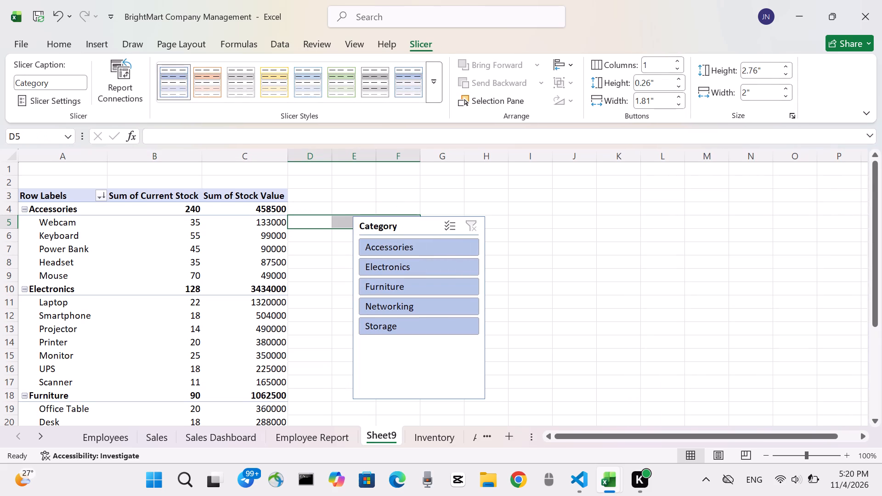
drag(392, 229, 386, 202)
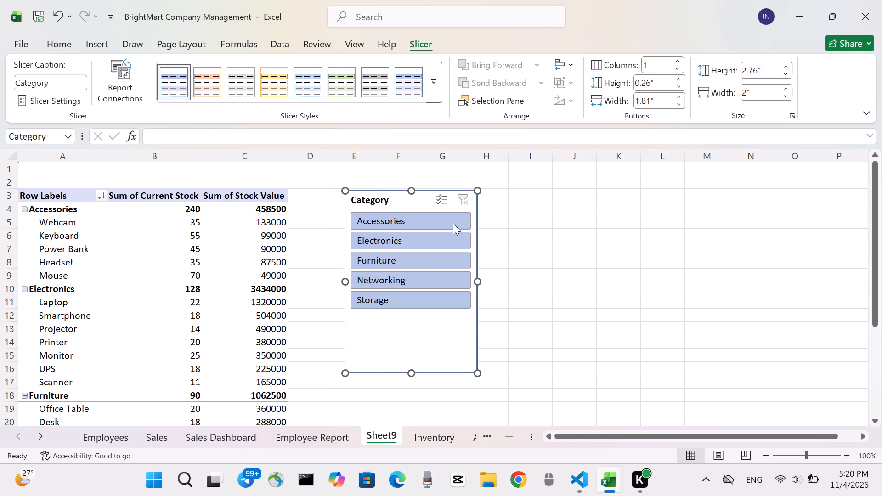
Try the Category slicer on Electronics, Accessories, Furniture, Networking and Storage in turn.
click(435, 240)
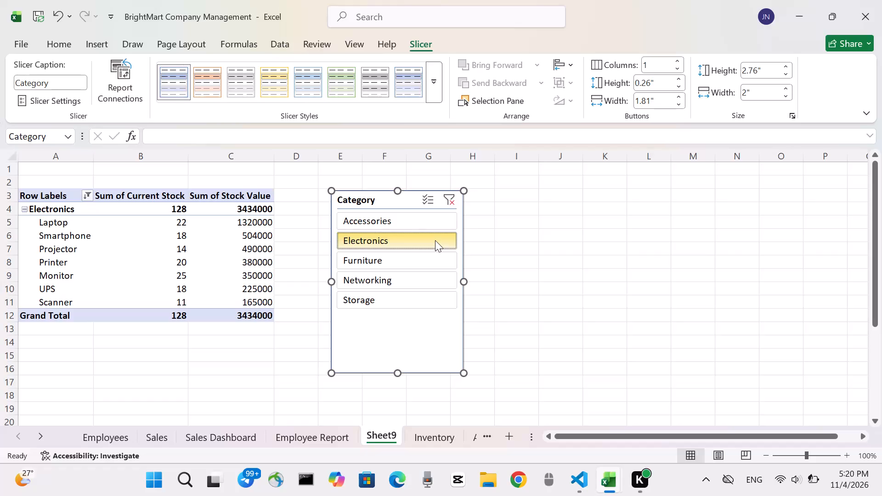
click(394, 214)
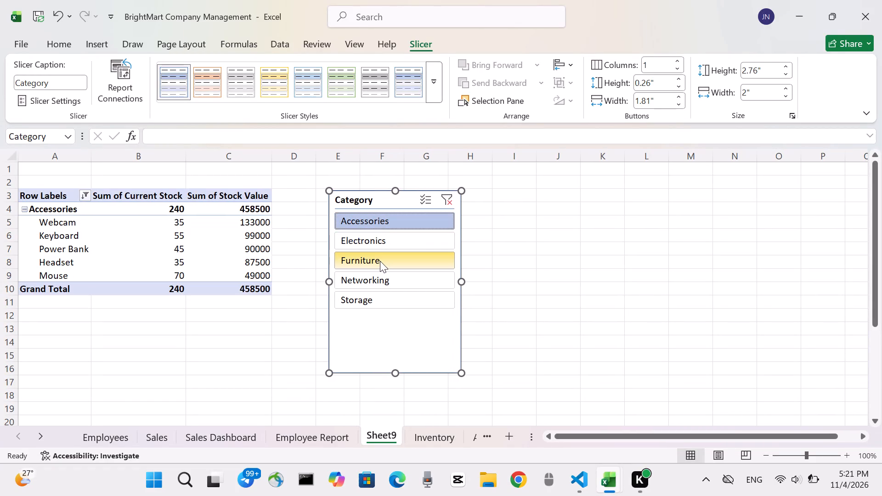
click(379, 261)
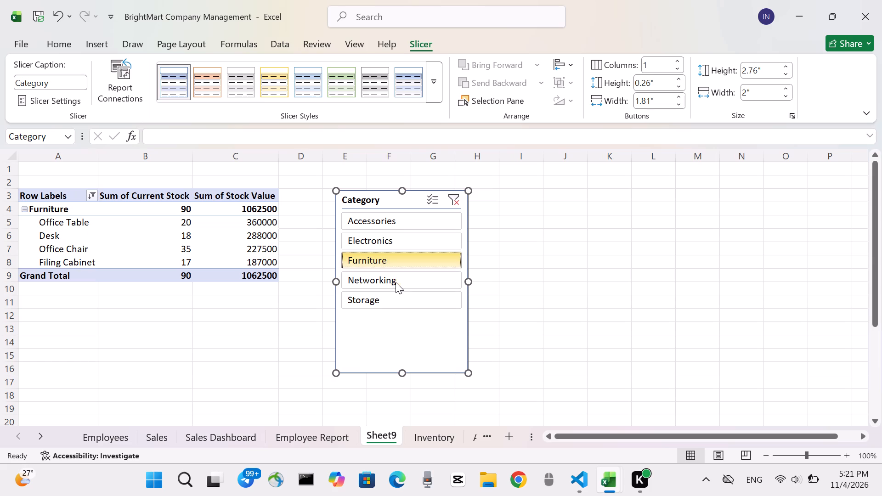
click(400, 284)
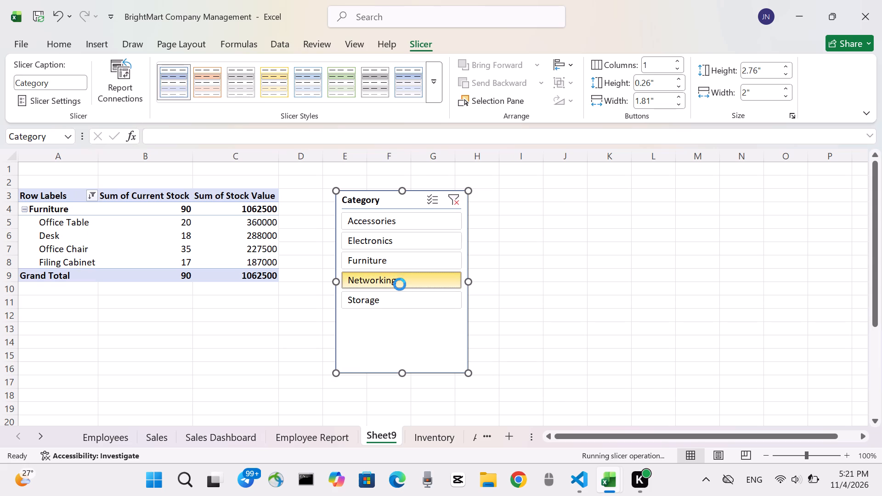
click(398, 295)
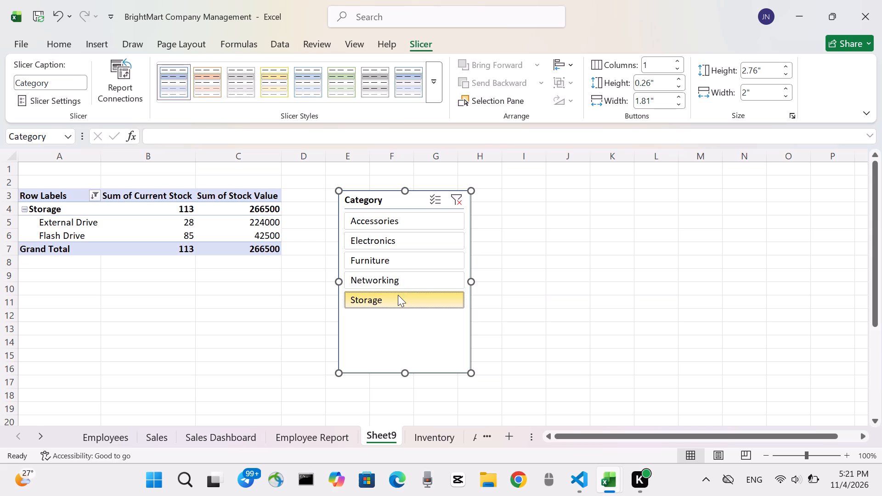
Filter the PivotTable to the Electronics category with the slicer.
click(388, 244)
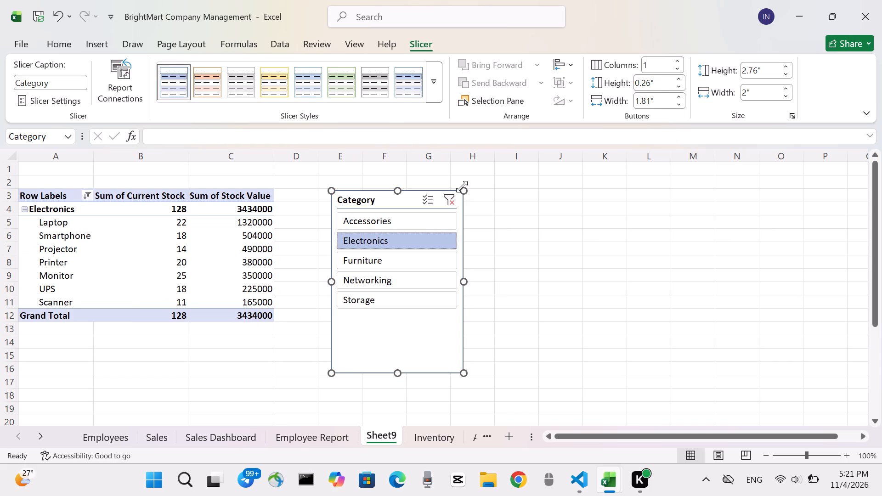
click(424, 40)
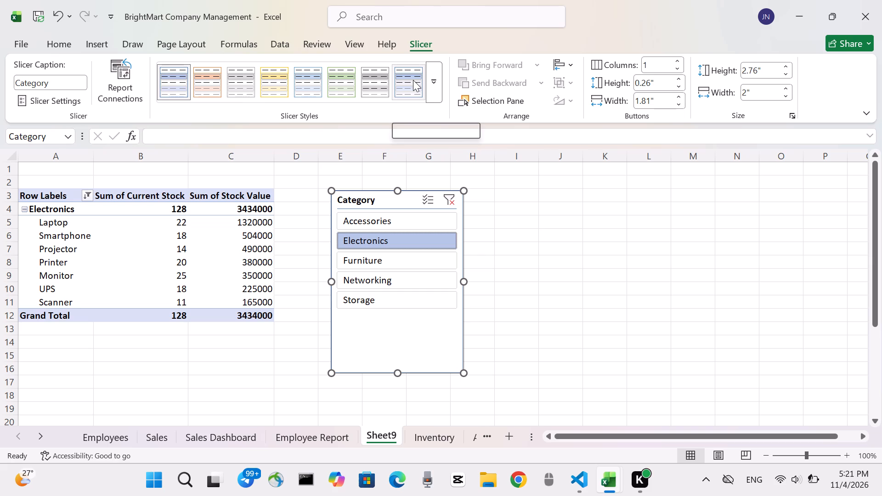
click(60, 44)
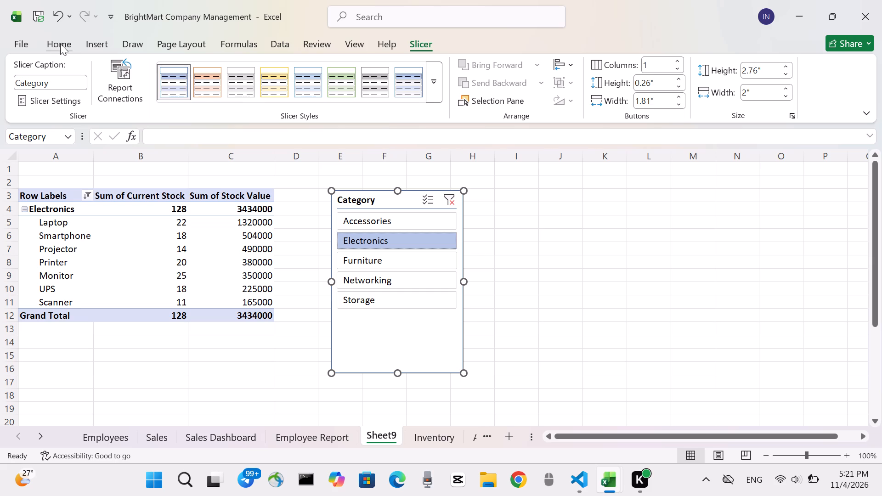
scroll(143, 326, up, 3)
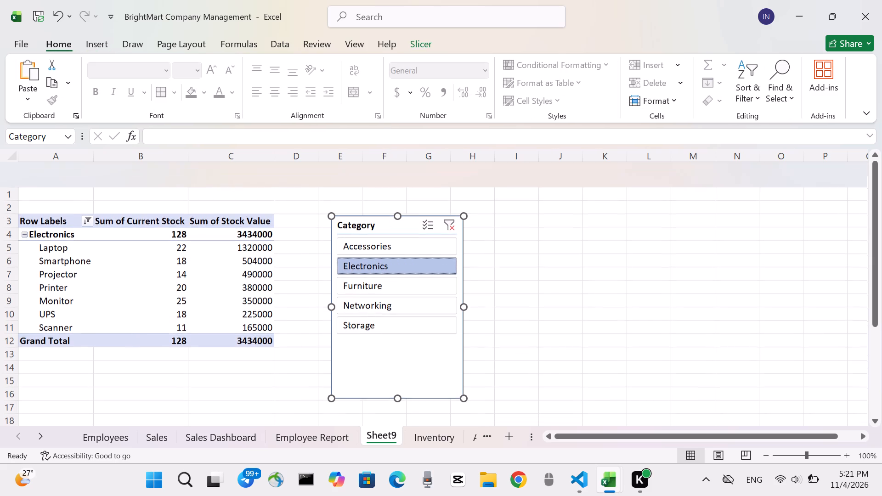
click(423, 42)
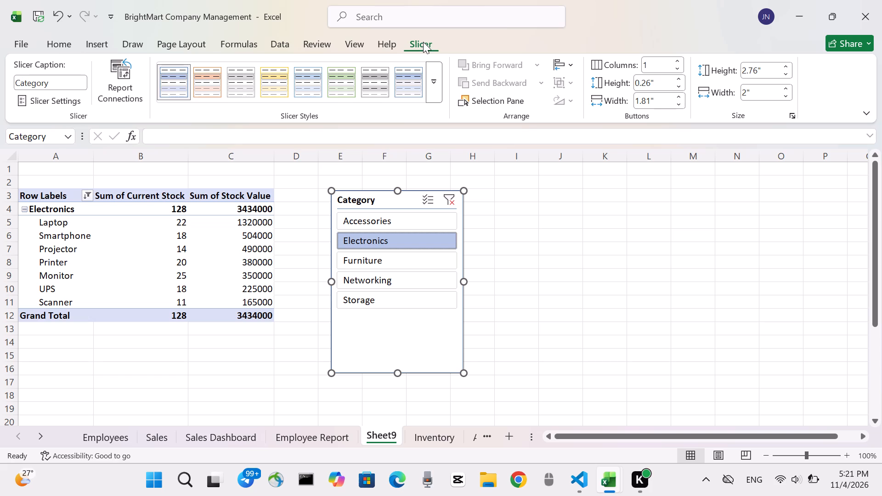
Insert a Clustered Column PivotChart from the filtered PivotTable.
click(144, 268)
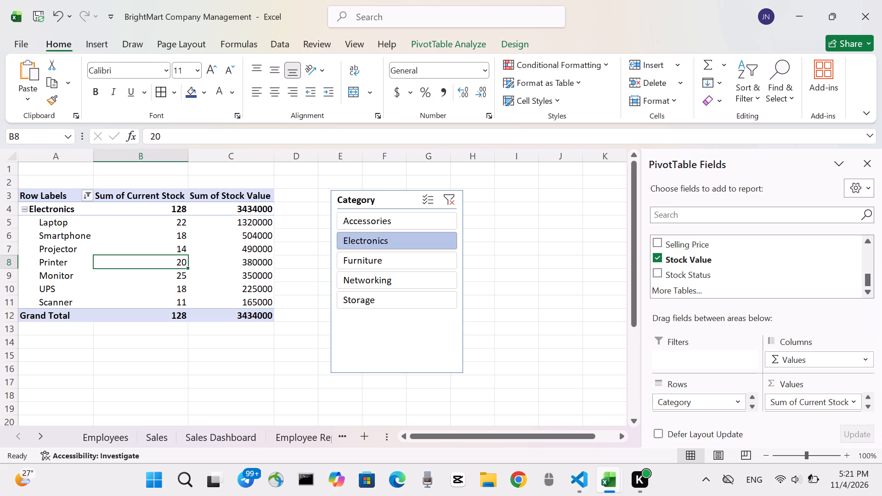
click(459, 39)
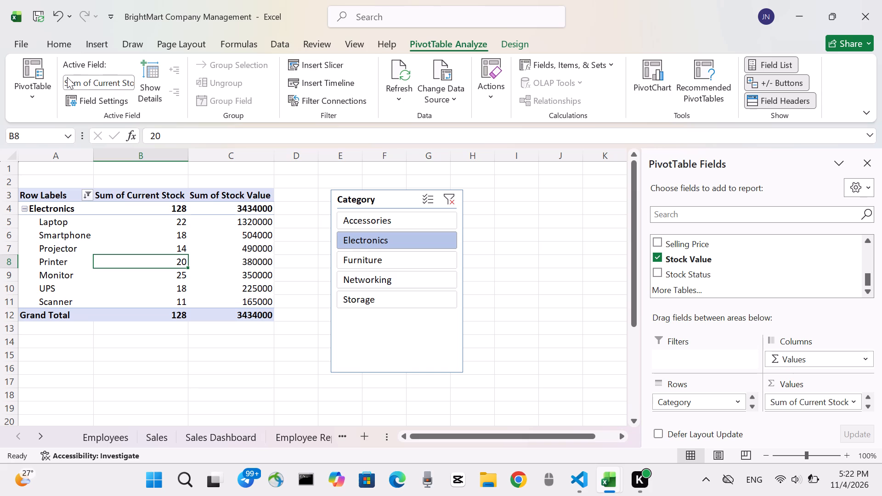
click(647, 67)
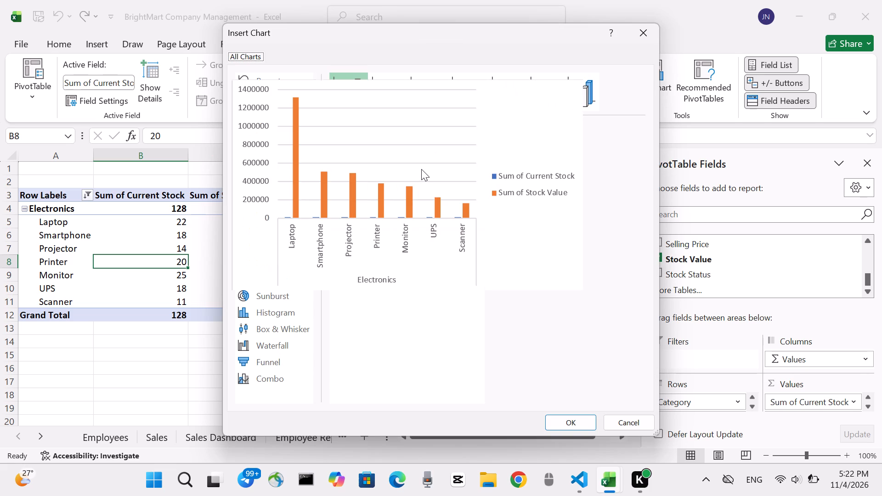
click(564, 423)
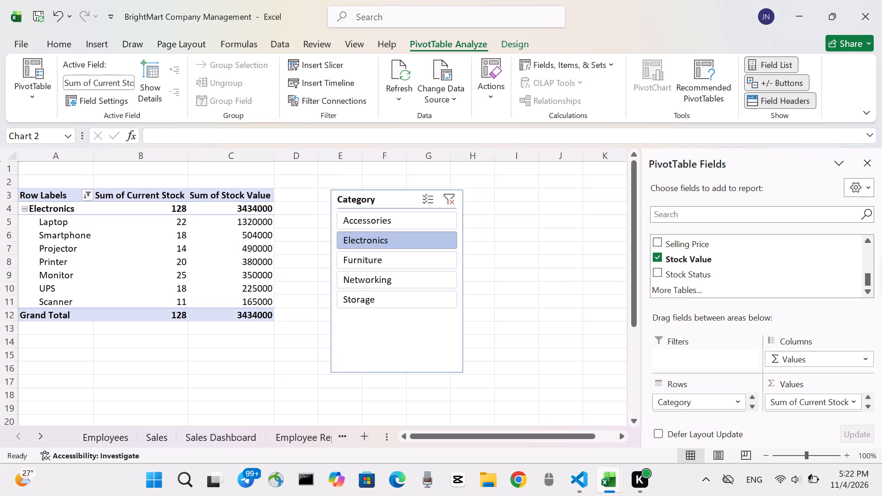
Close the PivotChart Fields pane to free up space around the new chart.
scroll(490, 311, down, 1)
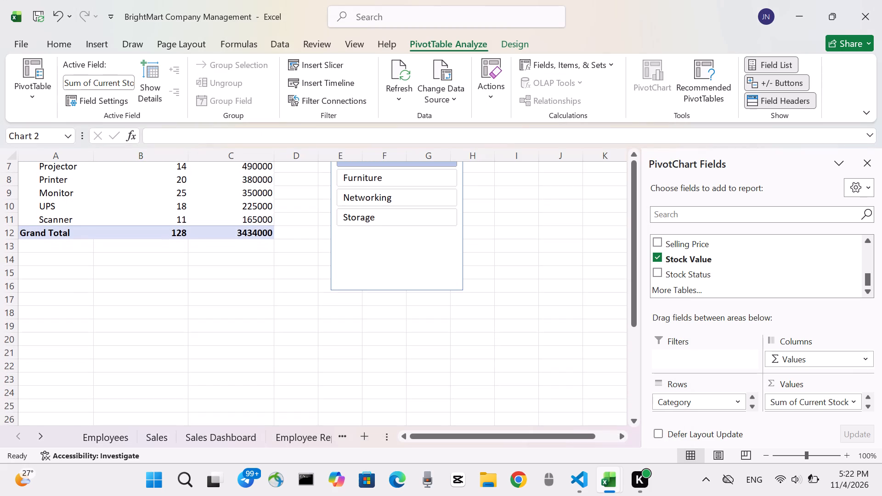
scroll(490, 311, down, 3)
scroll(490, 311, up, 3)
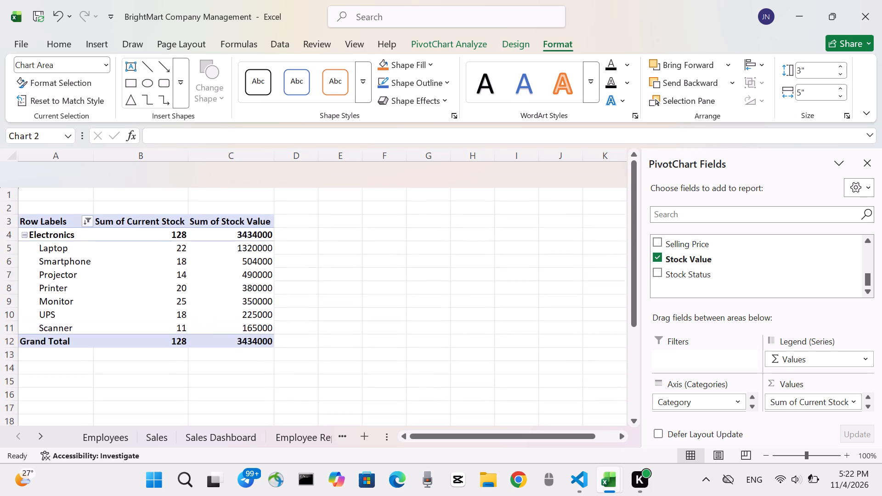
scroll(490, 311, up, 3)
scroll(490, 311, down, 2)
scroll(490, 311, up, 4)
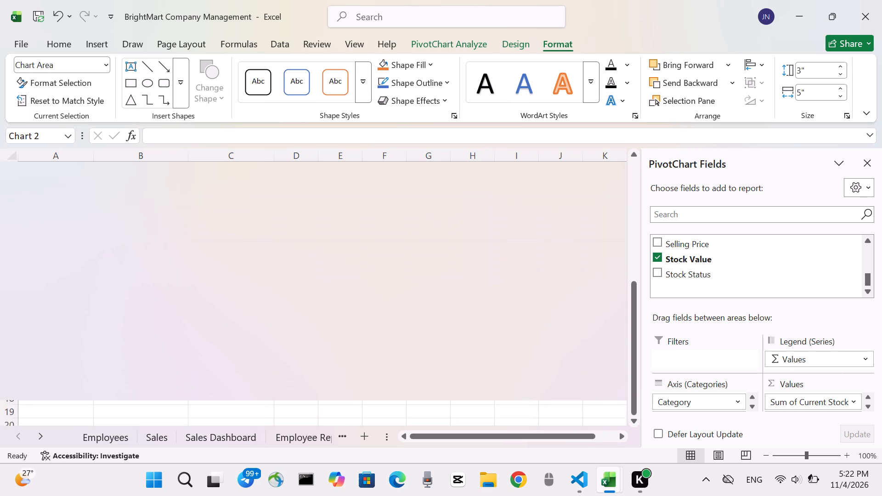
scroll(490, 311, up, 3)
scroll(490, 311, down, 3)
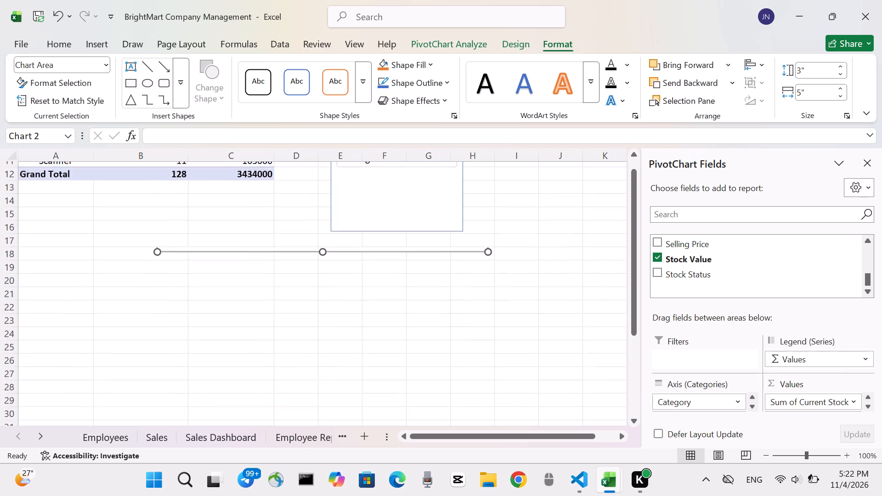
scroll(490, 311, down, 2)
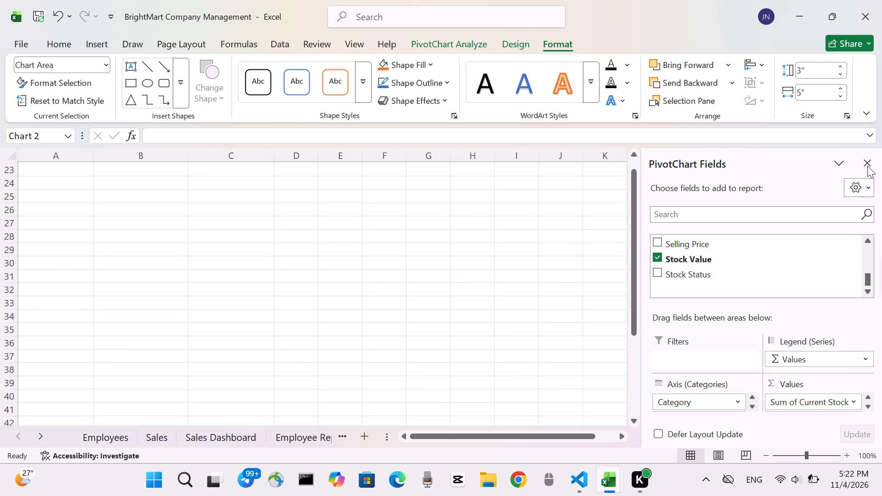
click(867, 163)
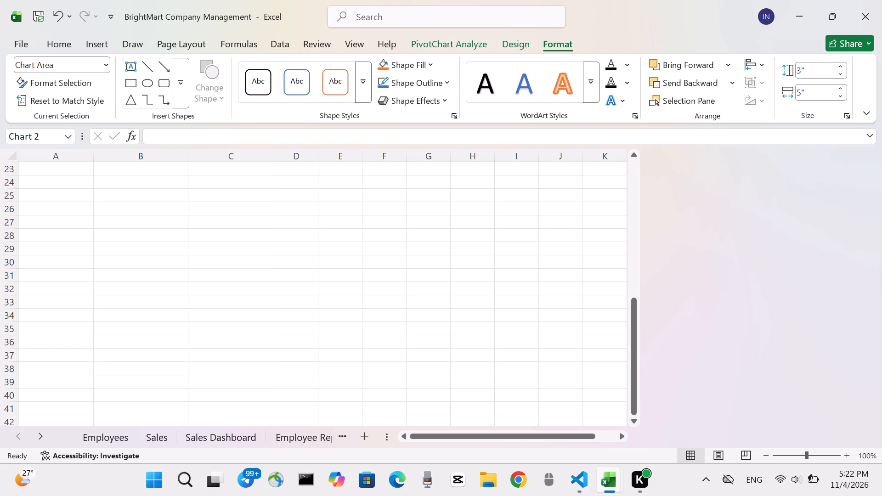
Move the PivotChart off the PivotTable and slicer, placing it just beyond the Category slicer over columns H to O.
scroll(569, 220, up, 4)
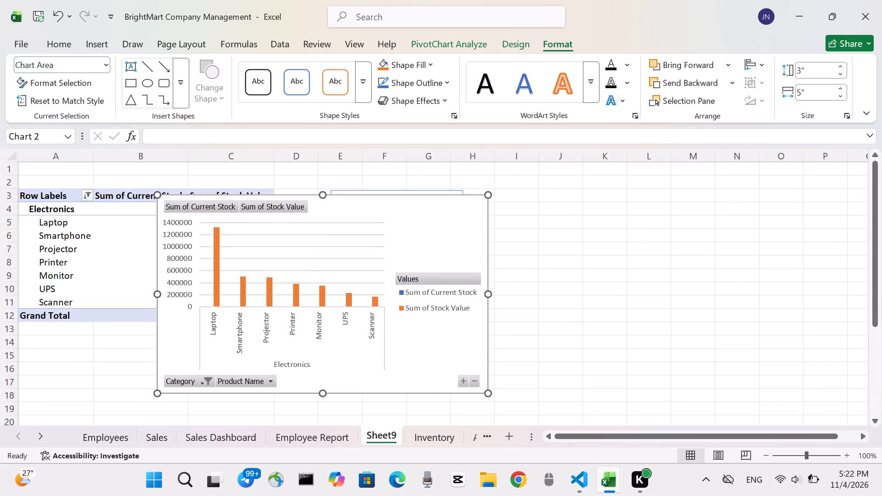
drag(376, 209, 689, 200)
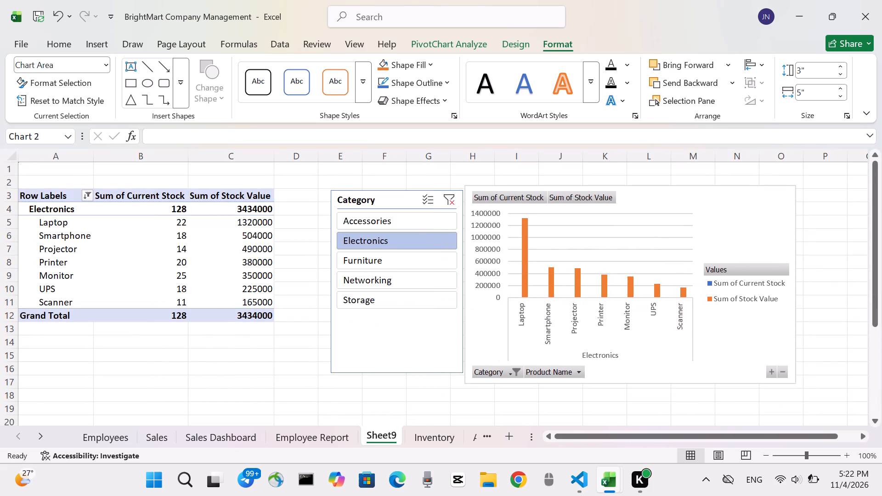
drag(689, 200, 693, 200)
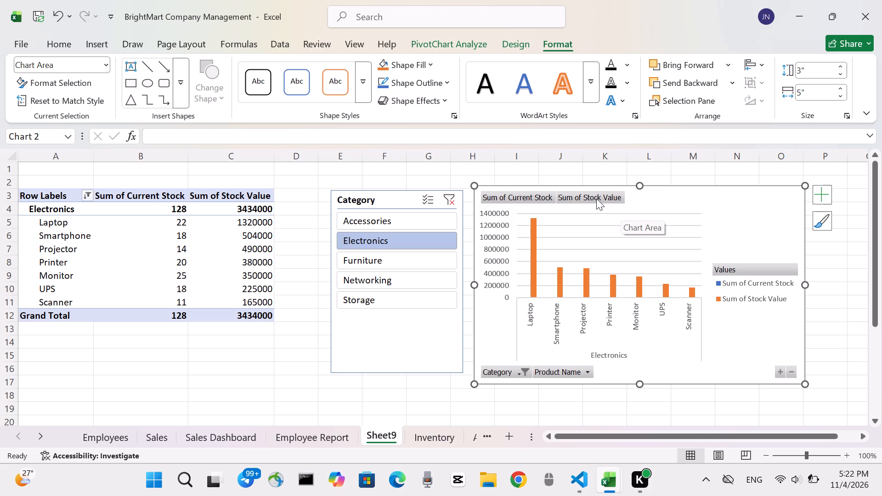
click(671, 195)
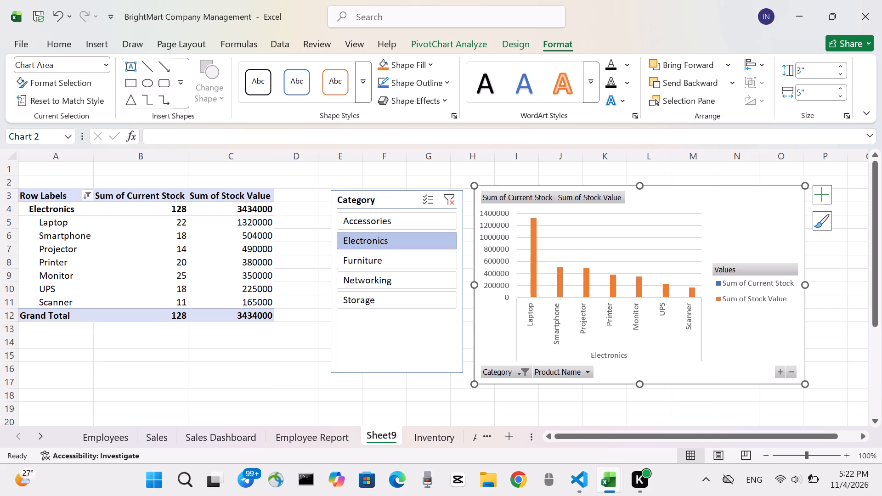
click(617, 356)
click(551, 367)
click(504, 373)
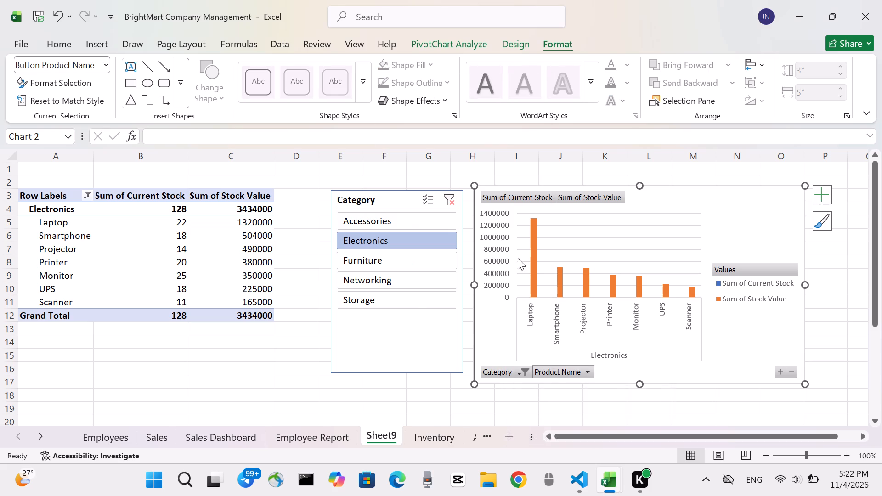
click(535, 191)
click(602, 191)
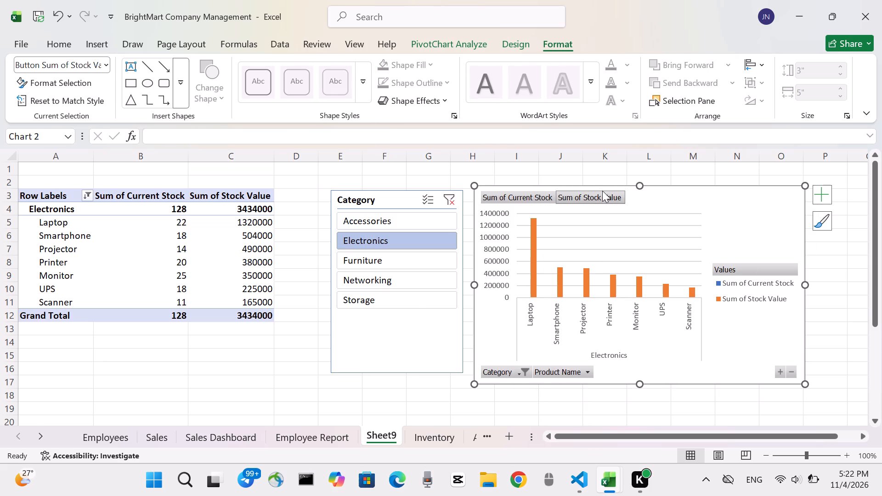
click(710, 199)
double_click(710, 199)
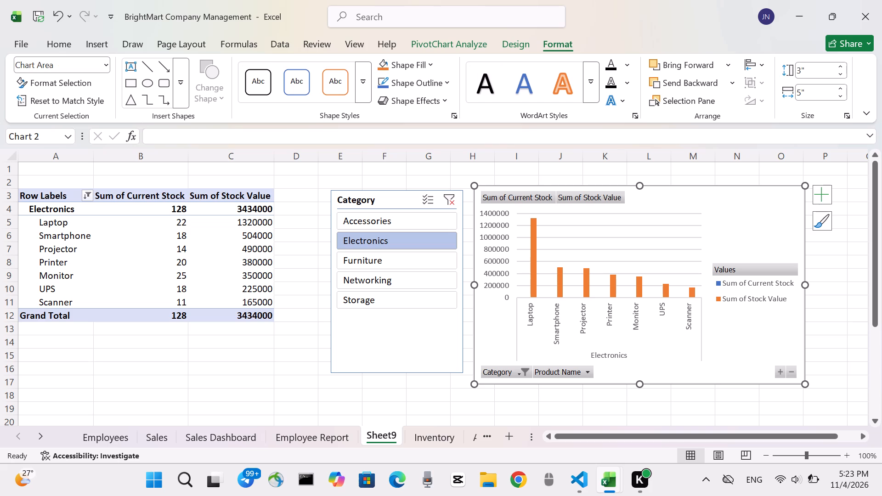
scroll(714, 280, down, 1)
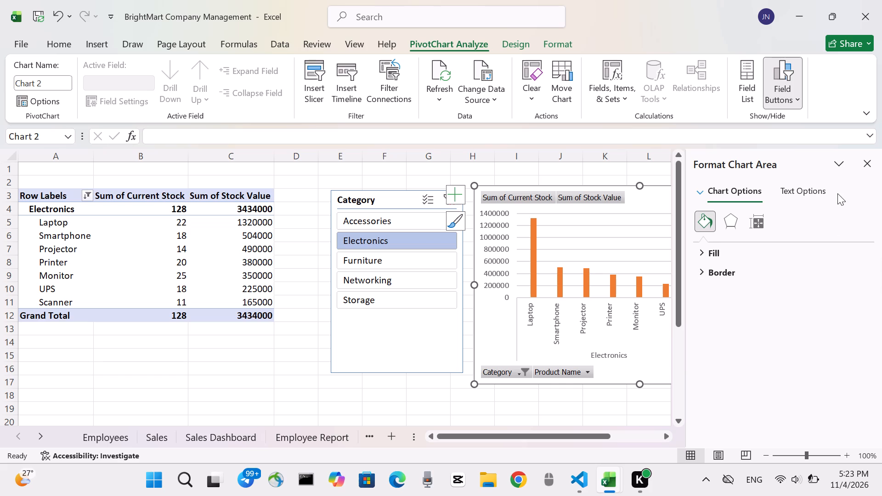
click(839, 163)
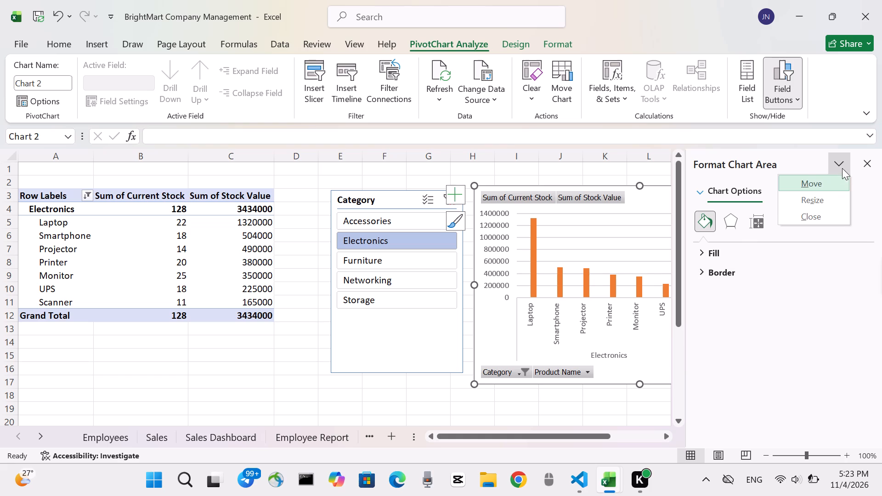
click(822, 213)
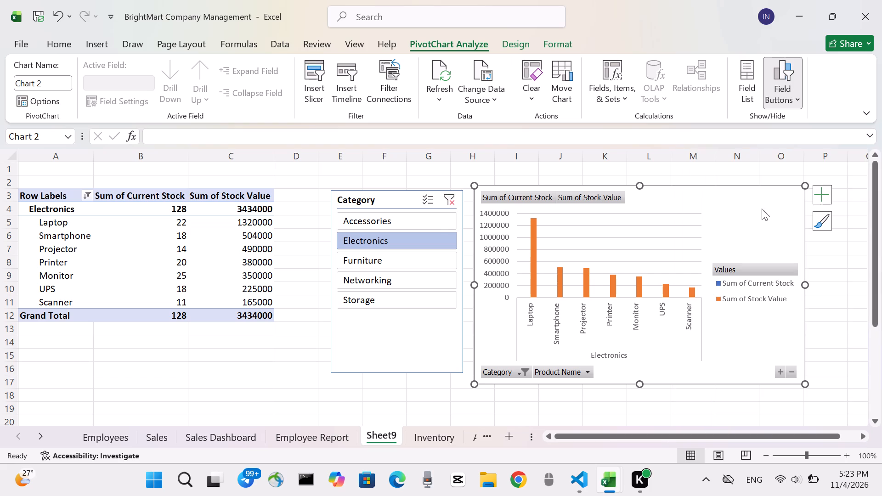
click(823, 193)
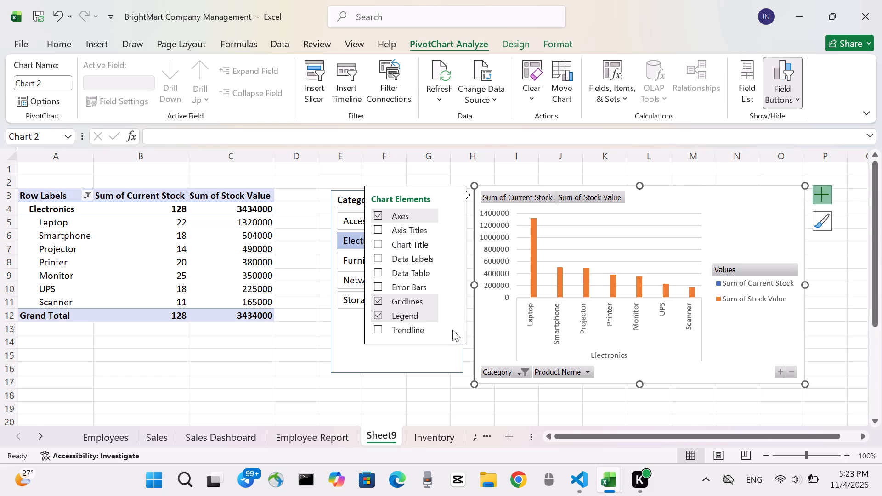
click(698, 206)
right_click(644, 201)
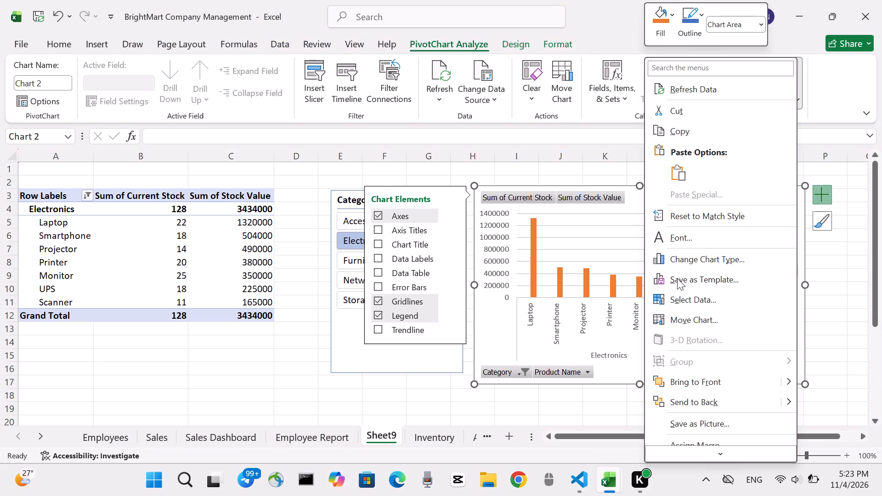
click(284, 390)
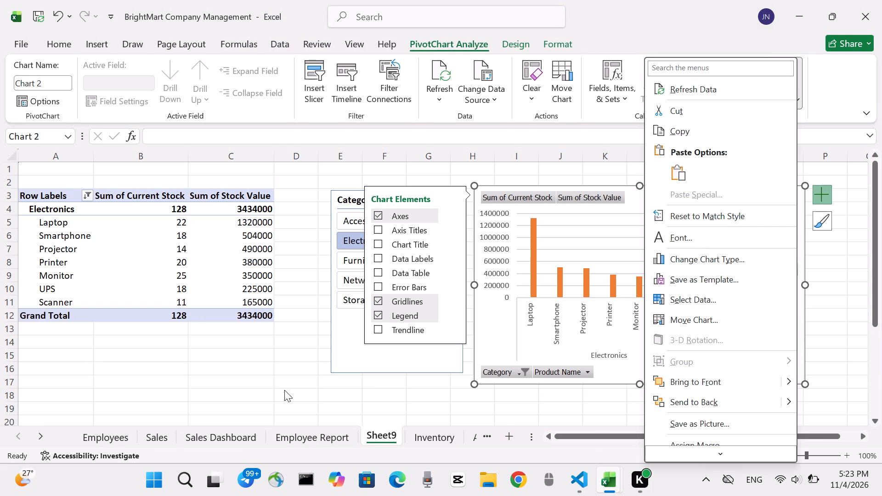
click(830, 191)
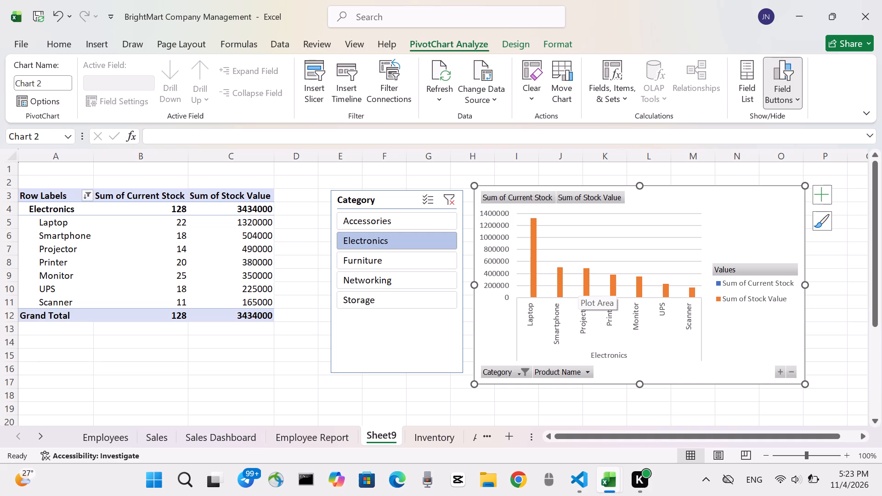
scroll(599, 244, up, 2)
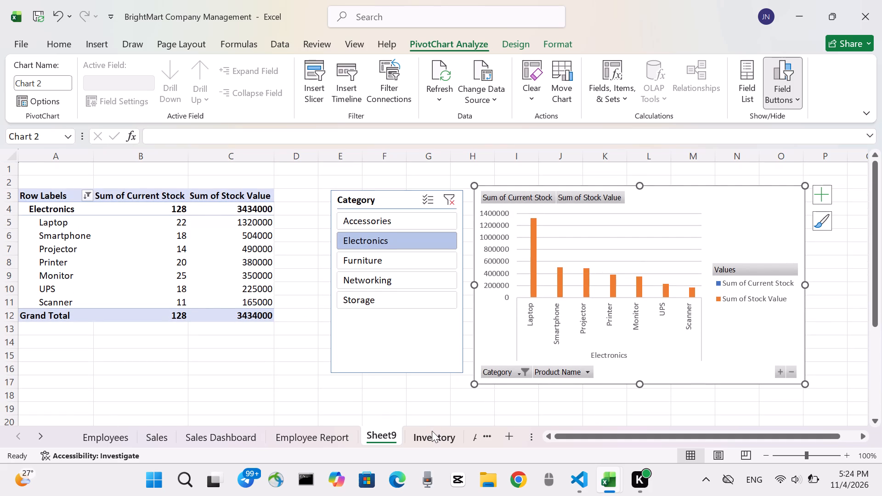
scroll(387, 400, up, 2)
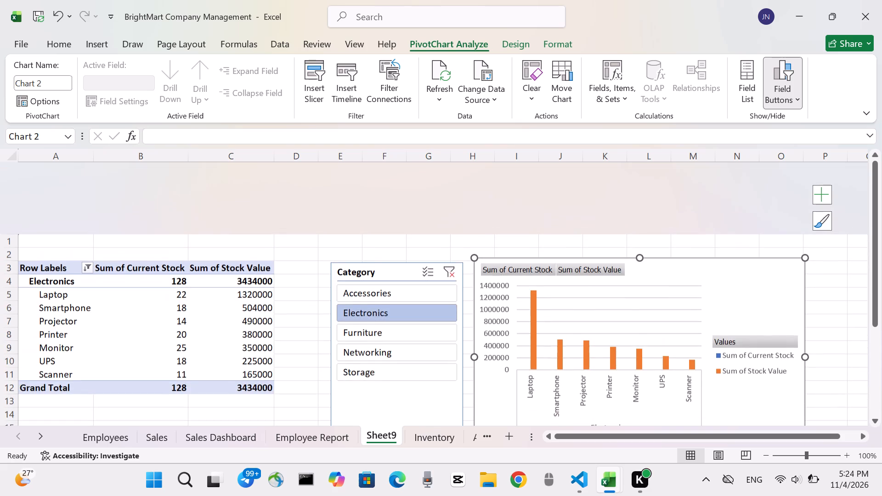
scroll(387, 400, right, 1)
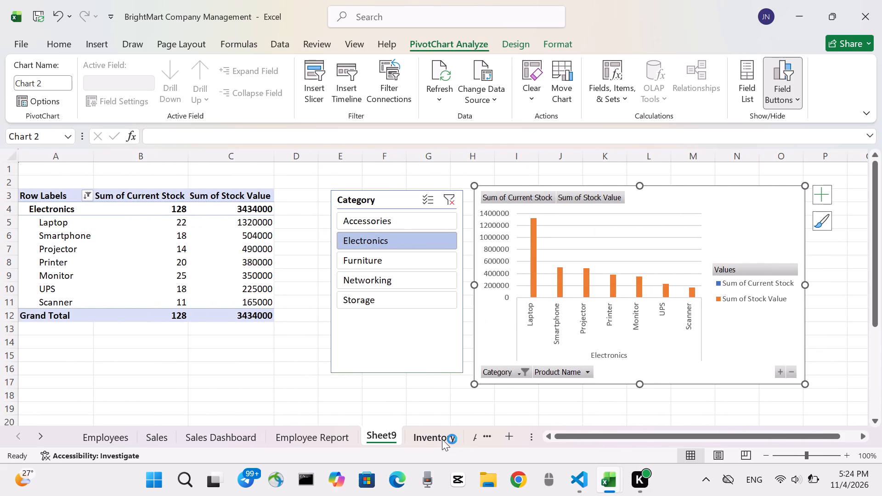
On the Inventory sheet, enter PR999 as the Product ID in cell O2 of the Product Search block.
click(442, 439)
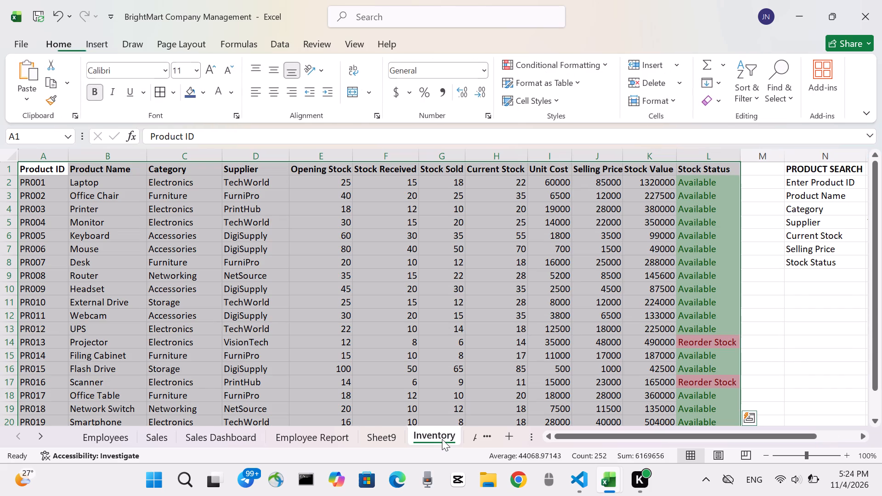
scroll(594, 360, left, 3)
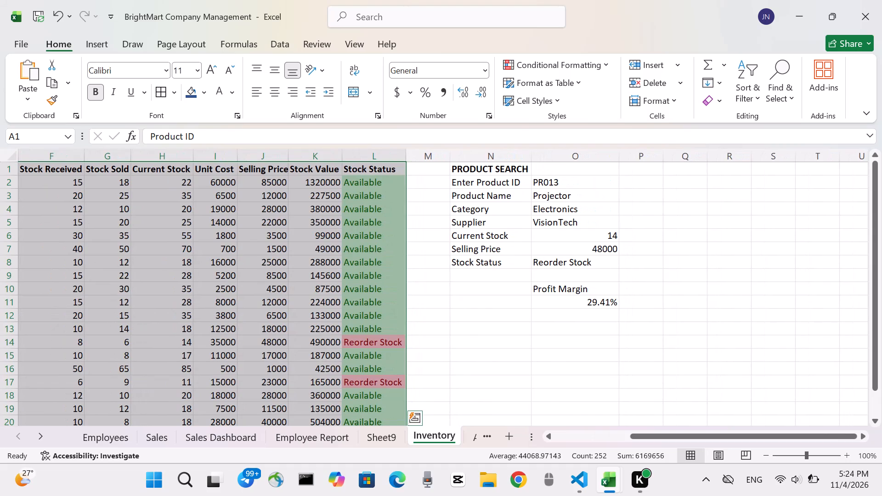
click(588, 186)
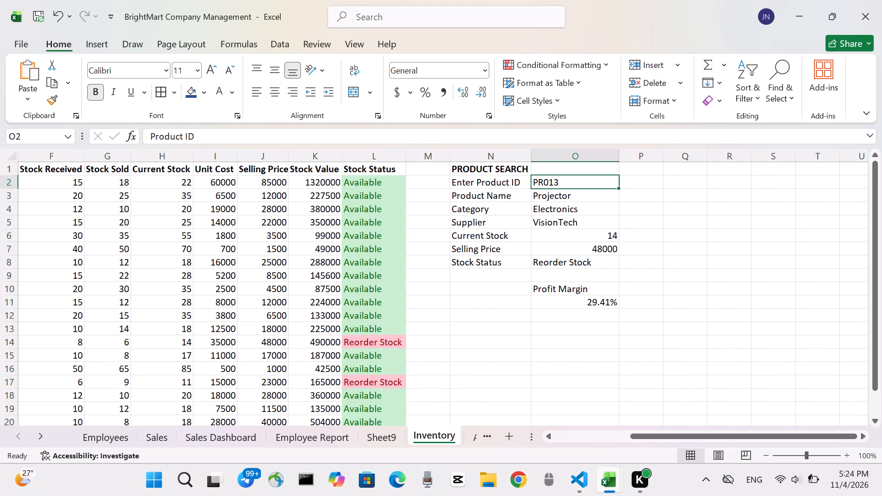
key(BackSpace)
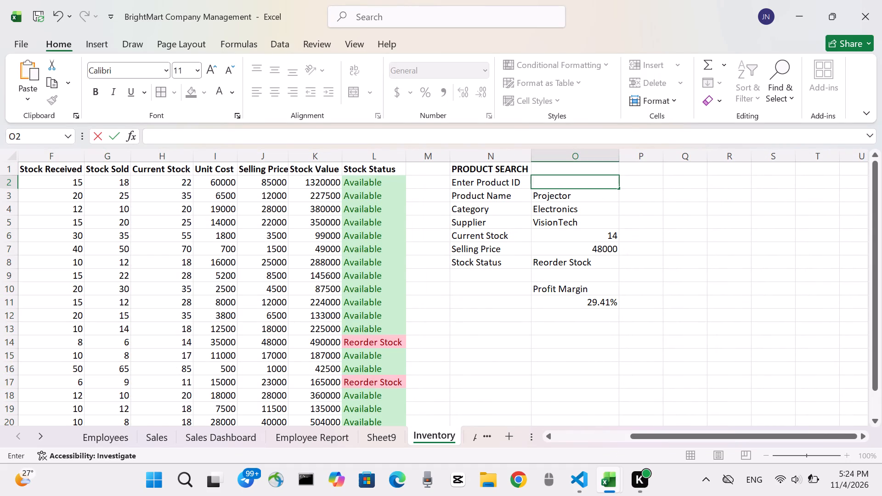
key(p)
key(r)
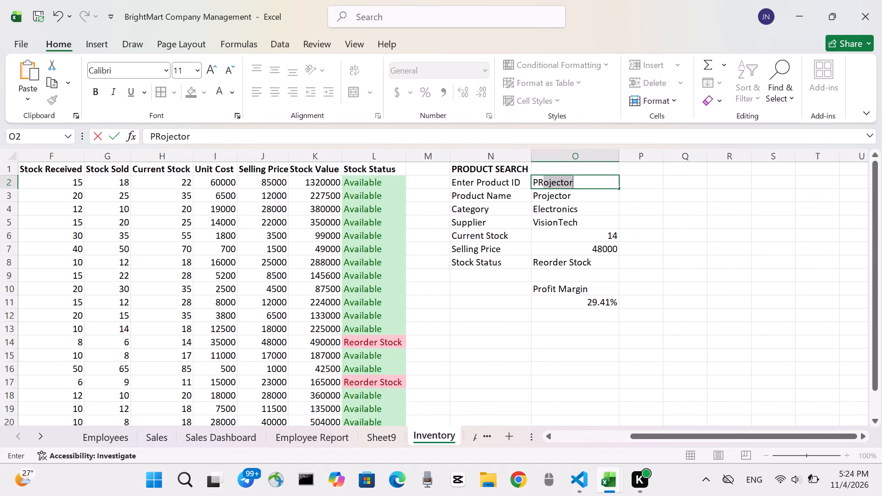
text(999)
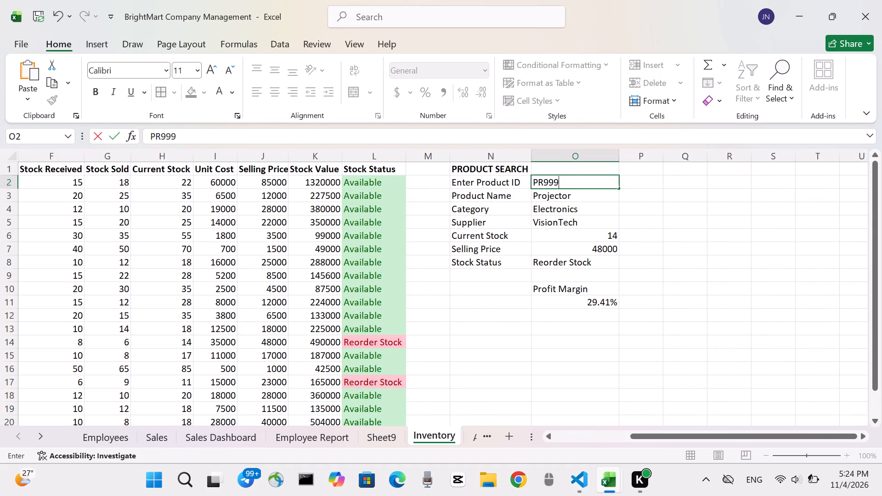
key(Return)
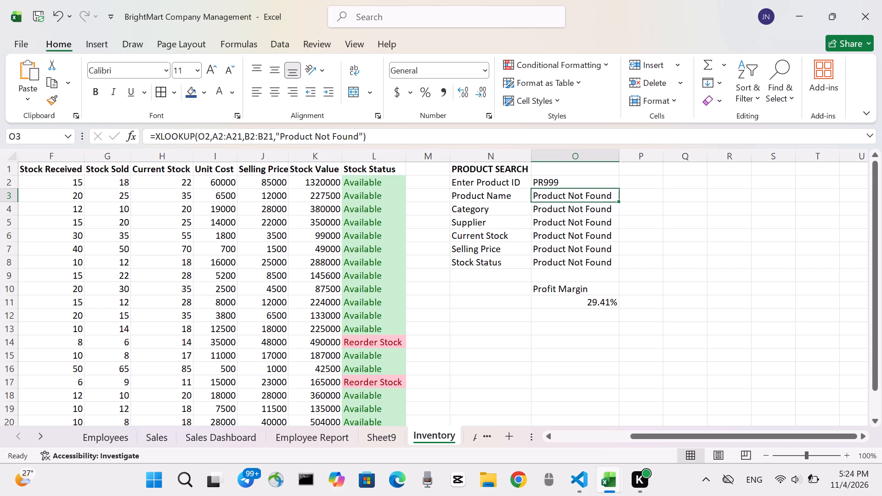
Replace the Product Name formula in O3 with =IFERROR(XLOOKUP(O2,A2:A21,B2:B21),"Product Not Found").
scroll(611, 253, down, 1)
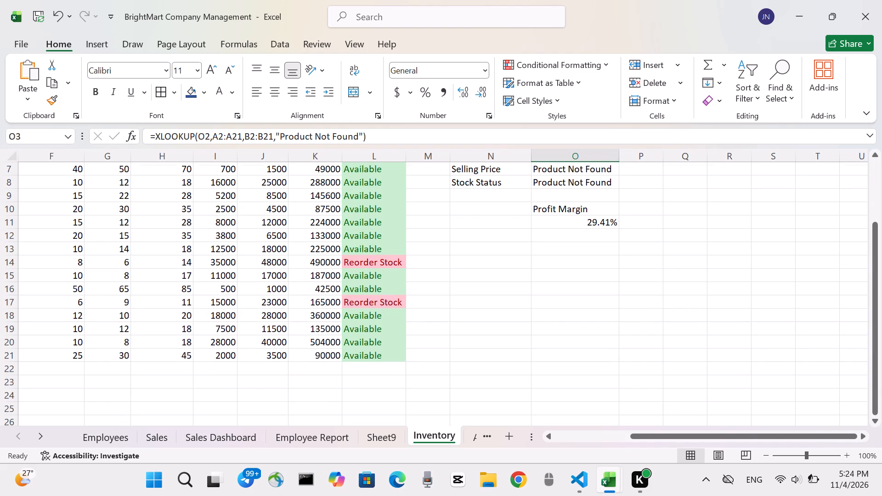
scroll(527, 227, up, 2)
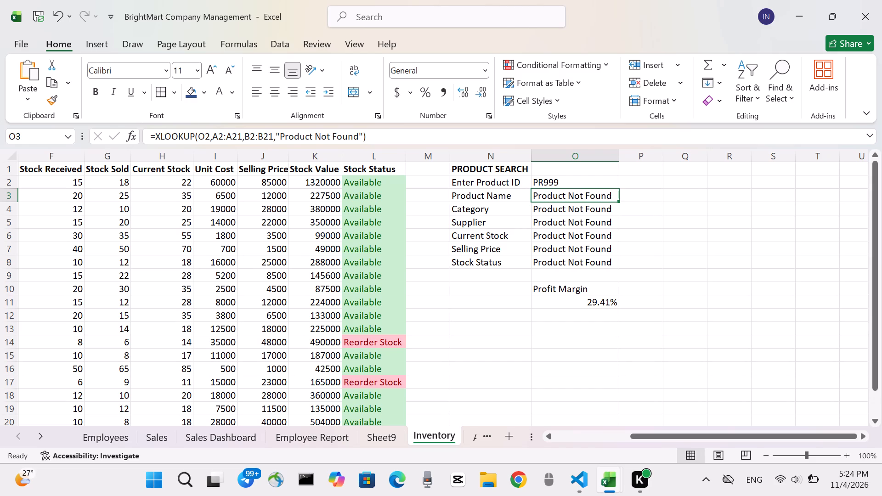
click(562, 194)
key(BackSpace)
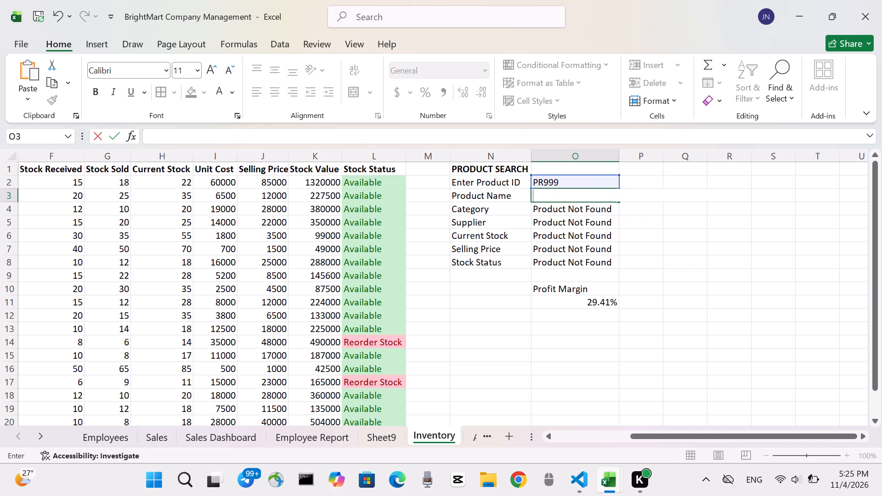
key(equal)
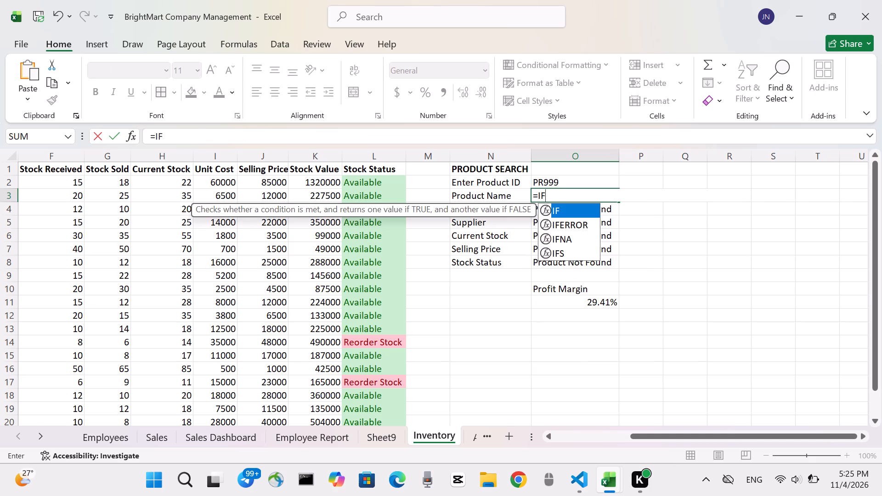
text(OR)
key(shift+parenleft)
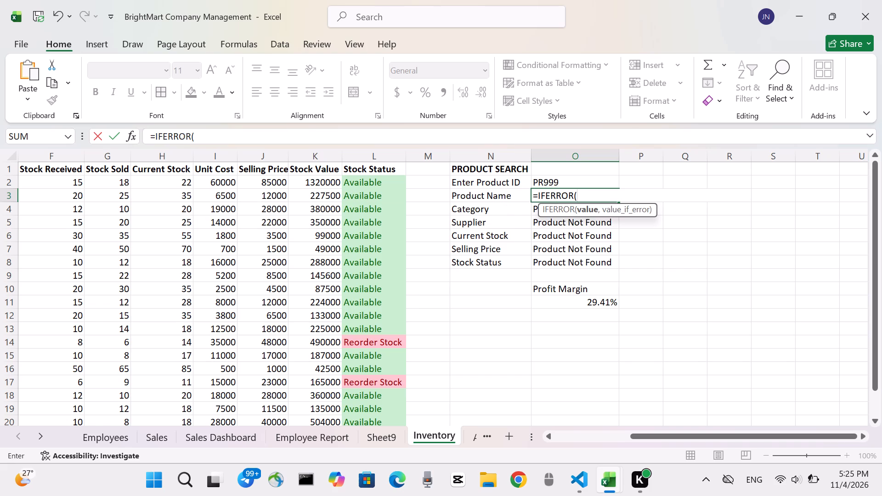
text(XLOOKUP)
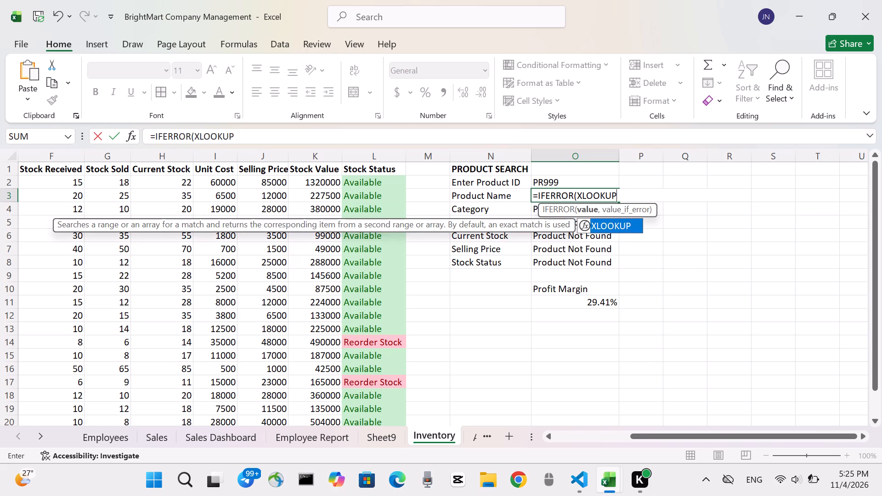
key(shift+parenleft)
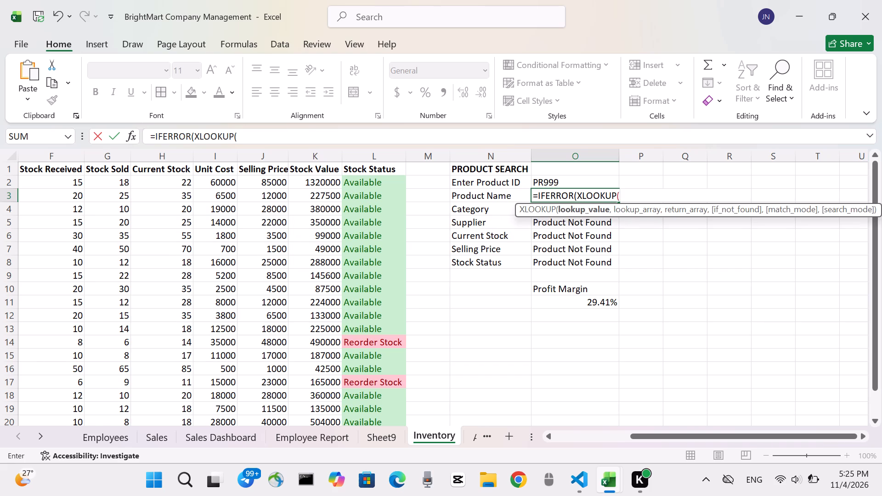
text(O2)
key(comma)
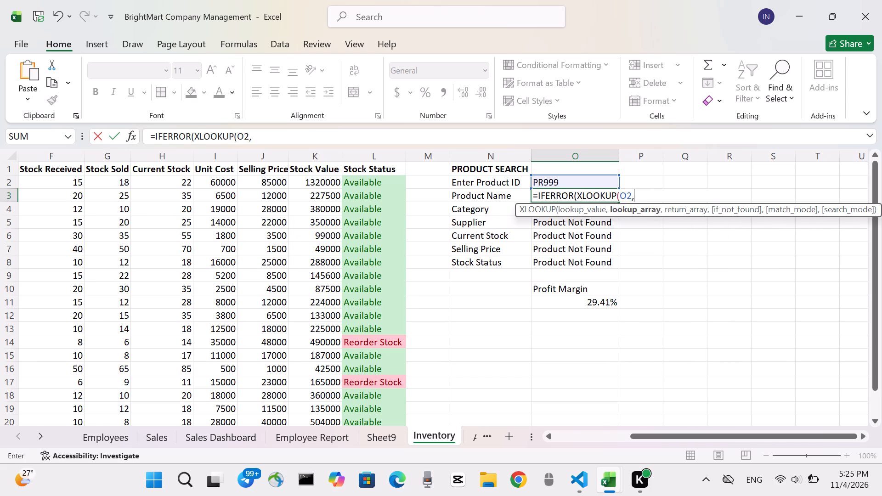
text(A2)
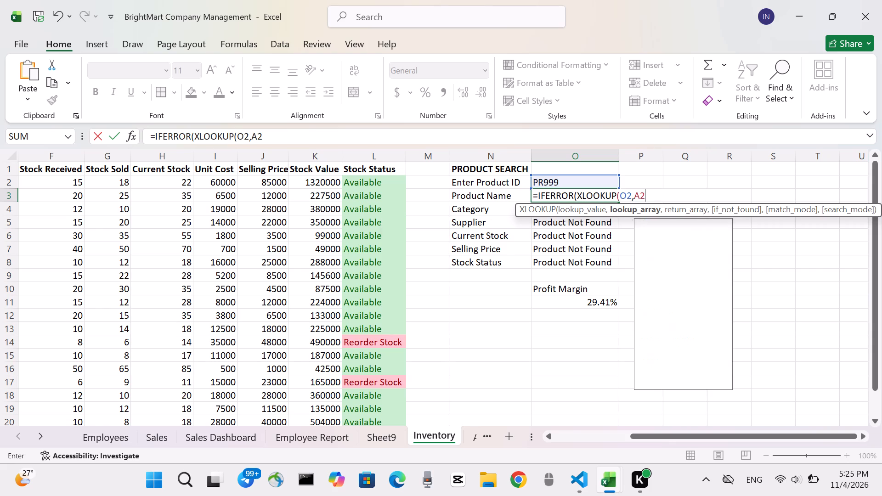
key(shift+colon)
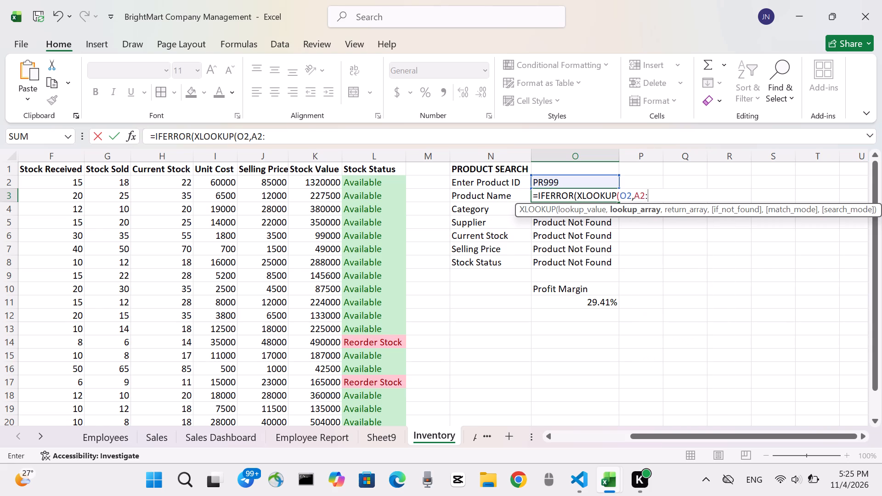
text(A21)
key(comma)
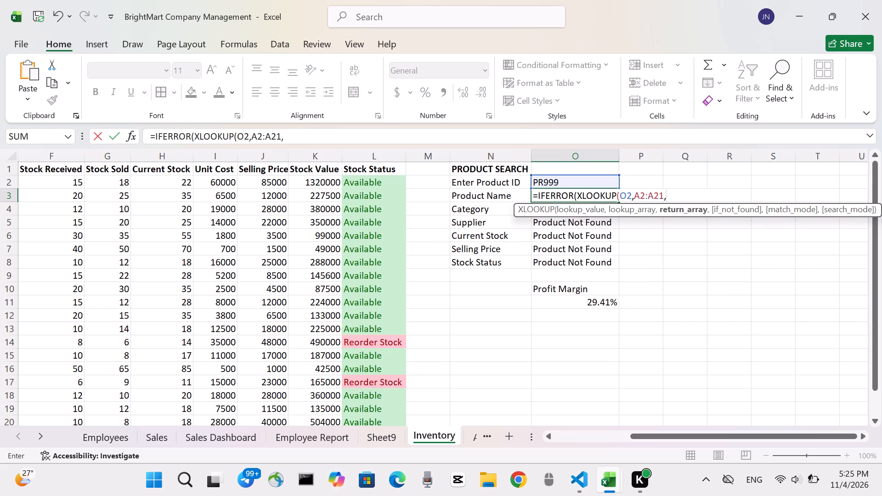
text(B2)
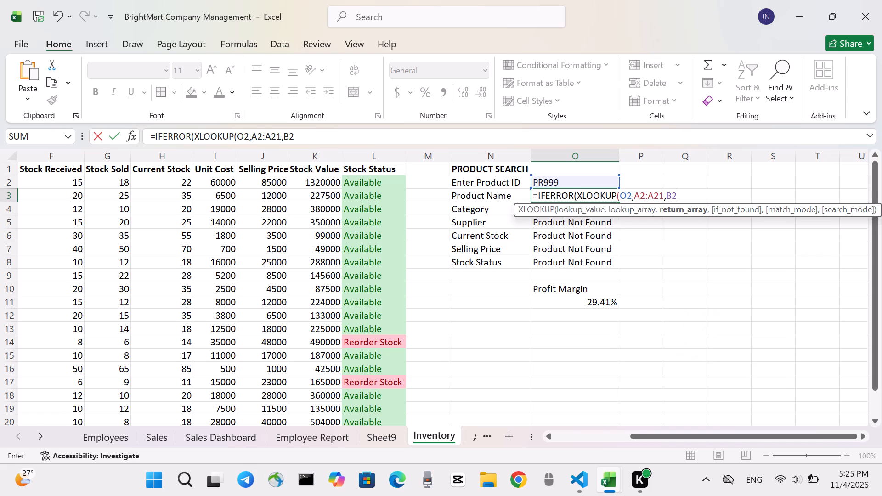
key(shift+colon)
text(B21)
key(shift+parenright)
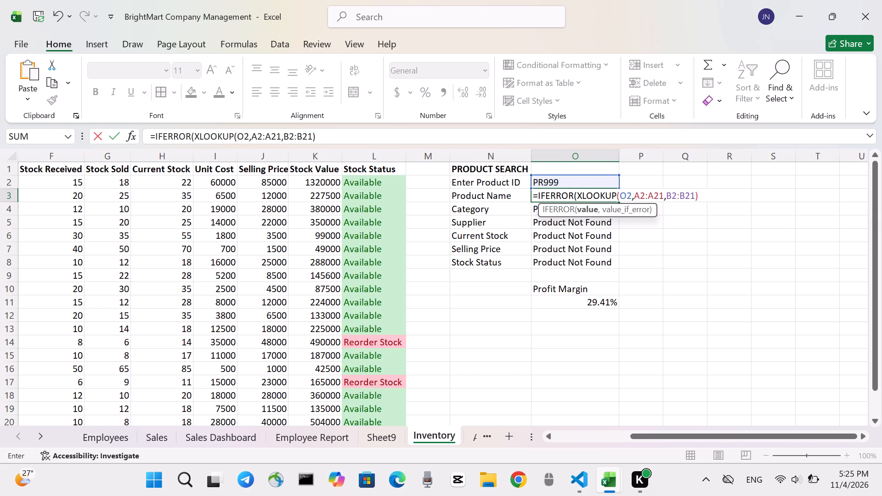
key(comma)
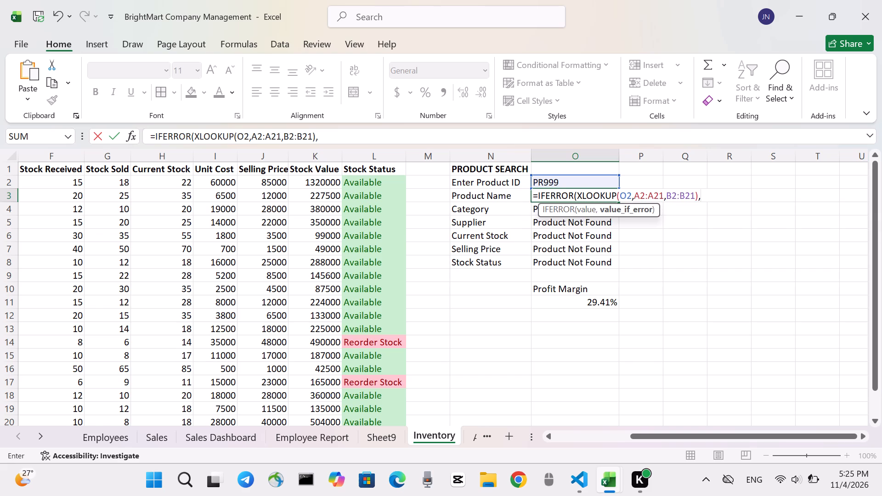
key(shift+quotedbl)
text(RO)
key(BackSpace)
key(BackSpace)
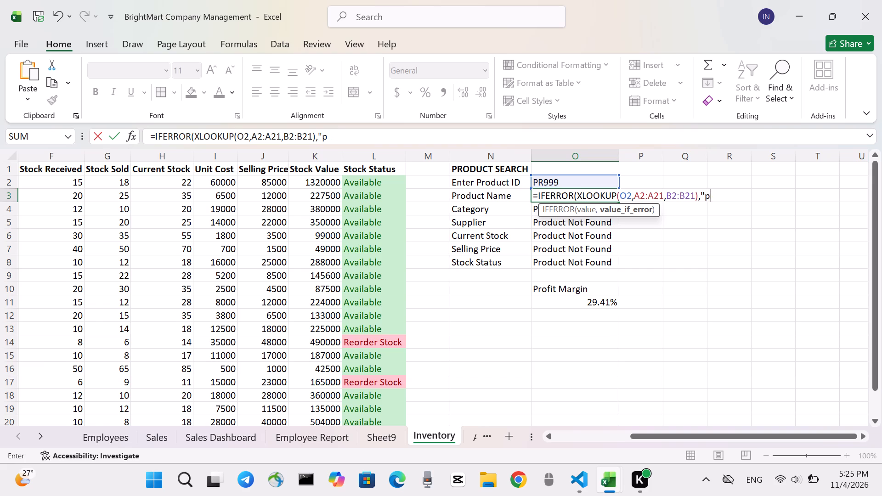
key(BackSpace)
key(p)
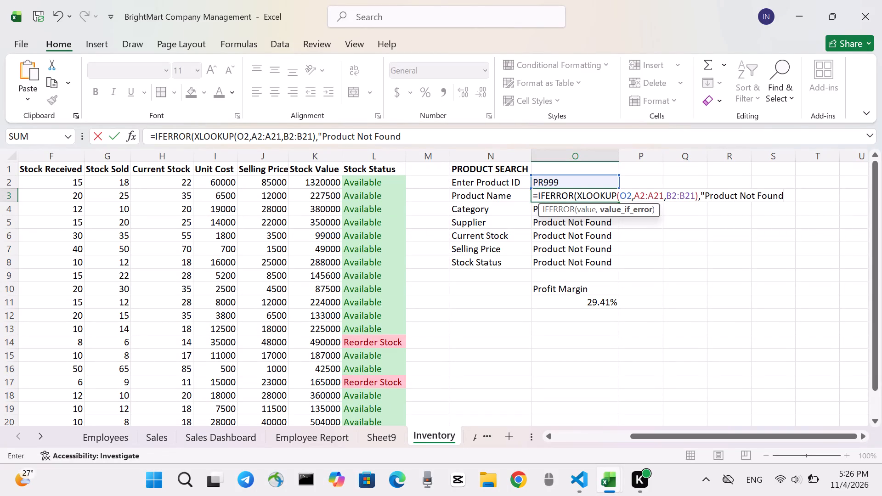
key(shift+quotedbl)
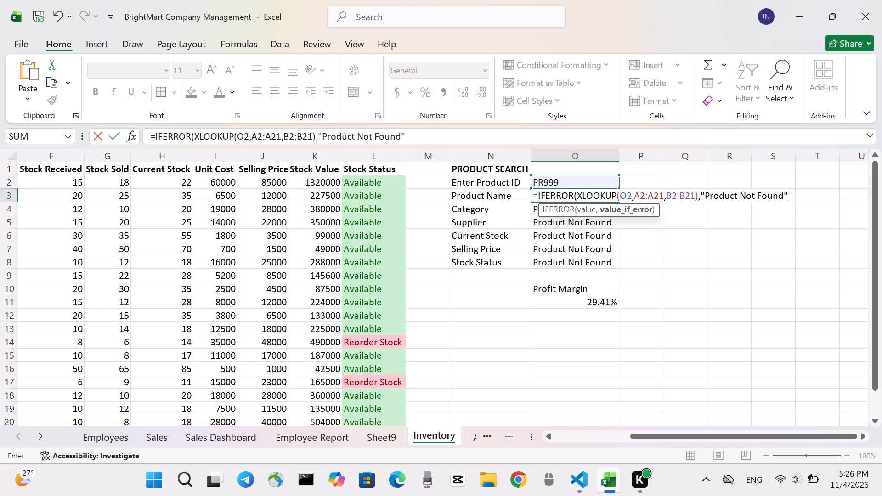
key(shift+parenright)
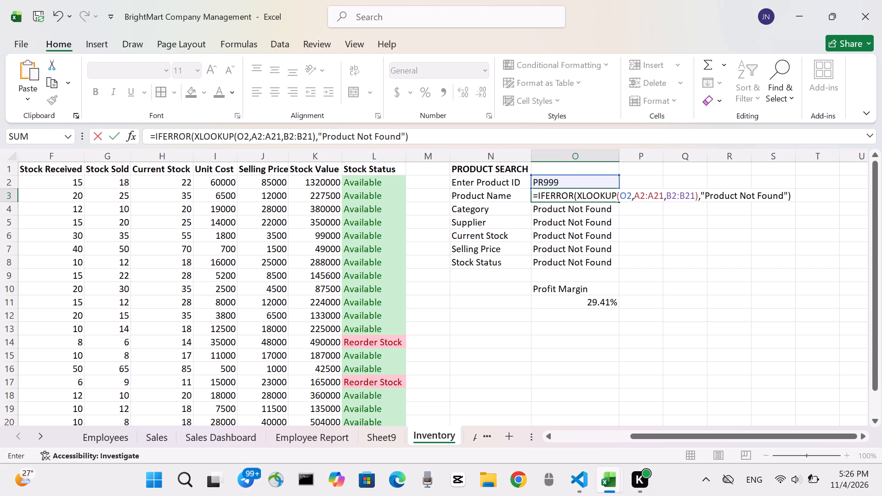
key(Return)
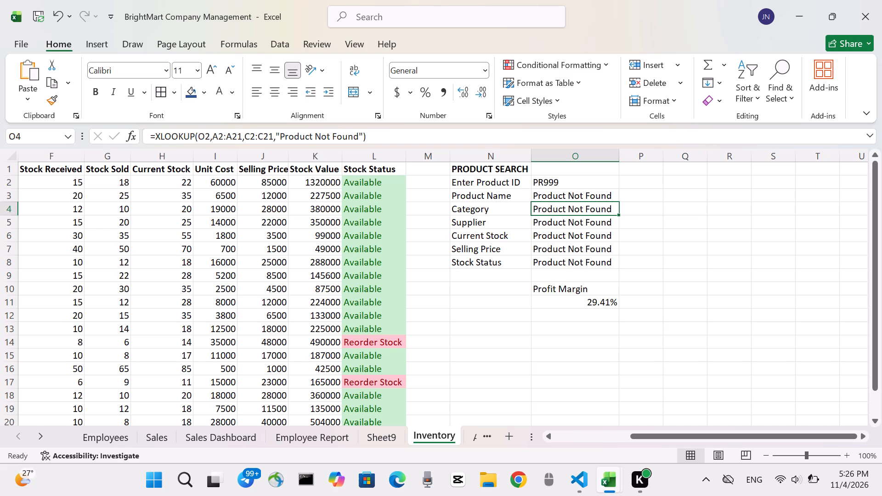
Change the Product ID in cell O2 to PR001 to test the product search with a known product.
click(571, 183)
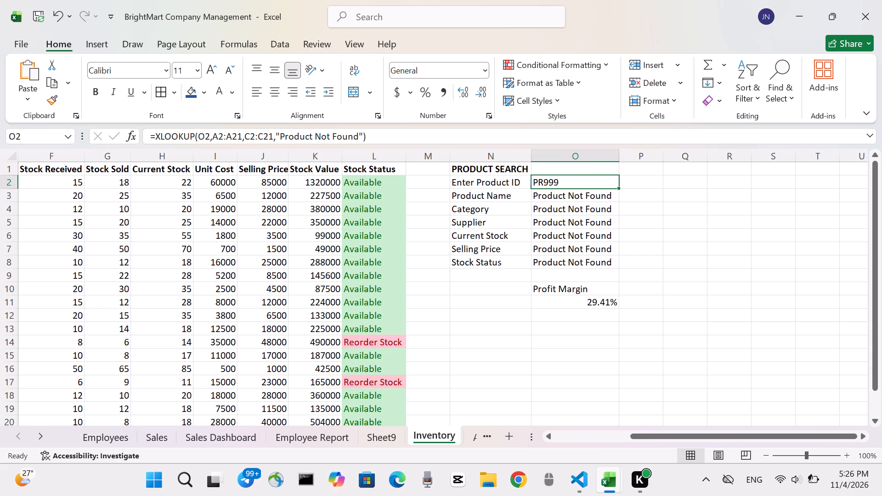
key(BackSpace)
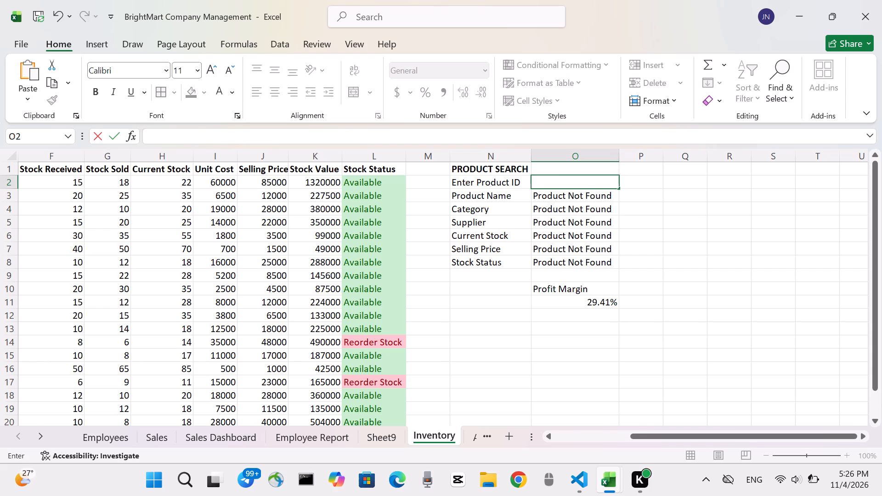
key(p)
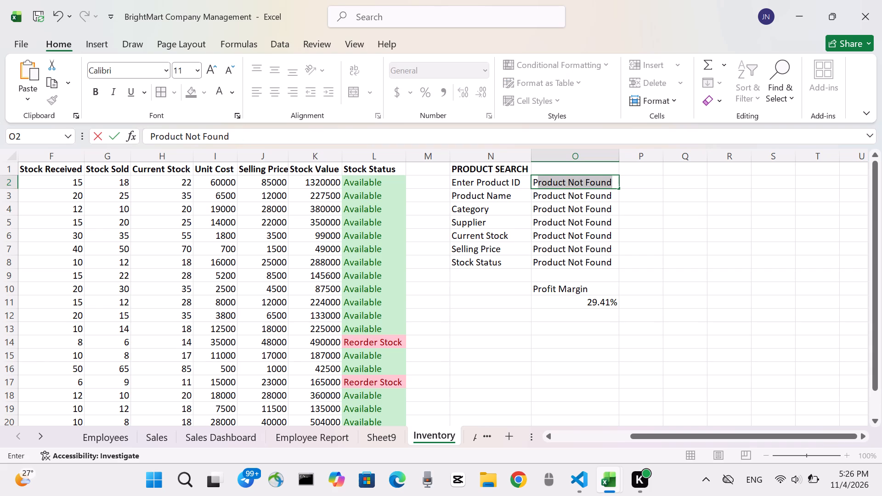
key(r)
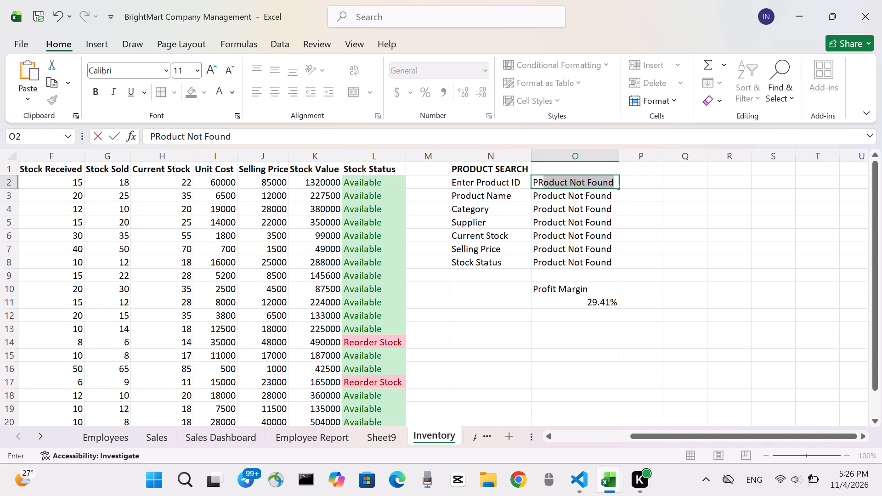
text(000)
key(1)
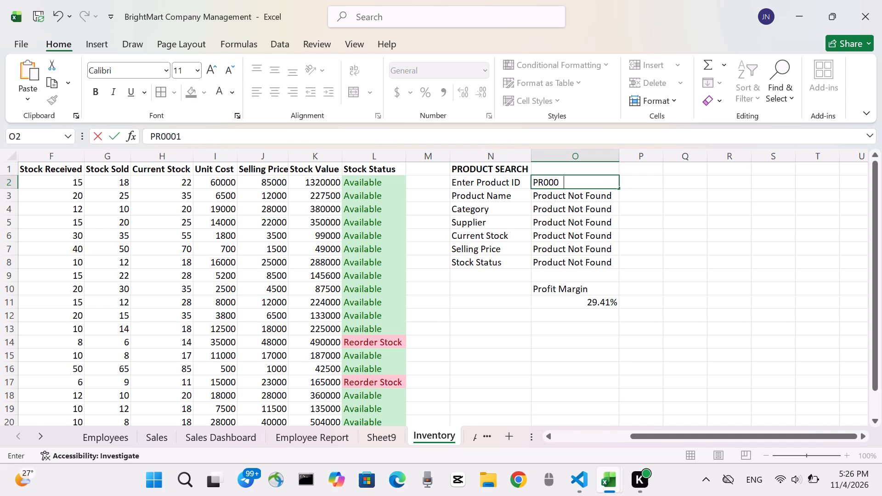
key(BackSpace)
key(BackSpace)
key(1)
key(Return)
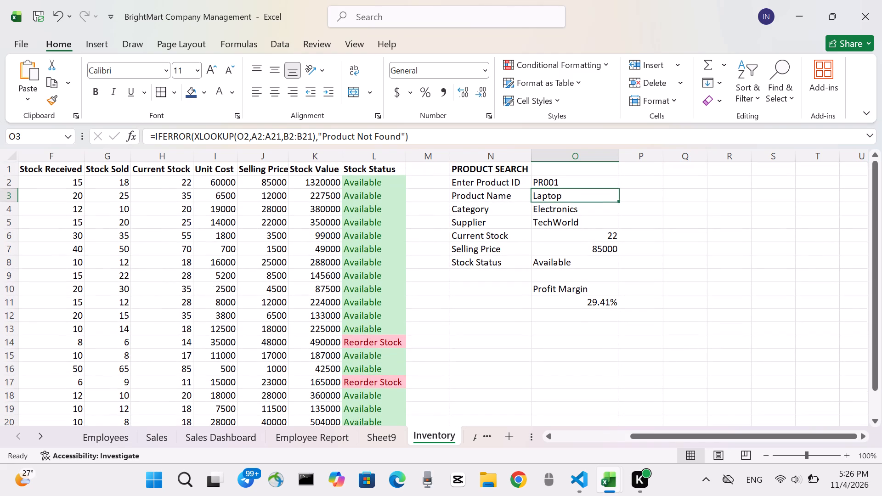
Look through the workbook's sheets, from Employee Report and the sales sheets to the inventory PivotTable, Inventory, Attendance and Dashboard.
scroll(493, 213, down, 1)
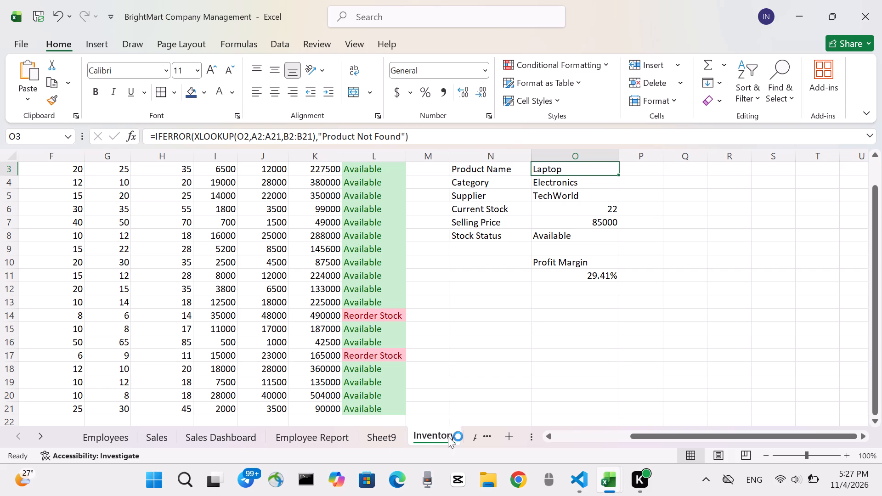
click(323, 440)
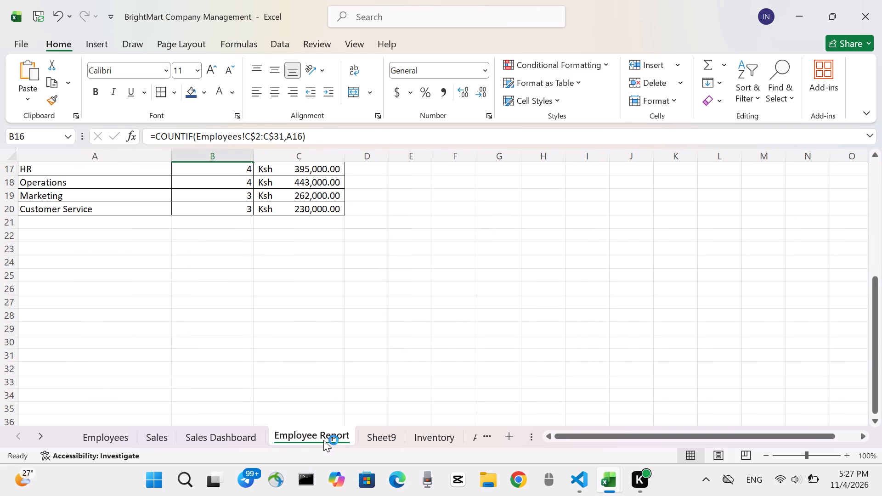
click(239, 431)
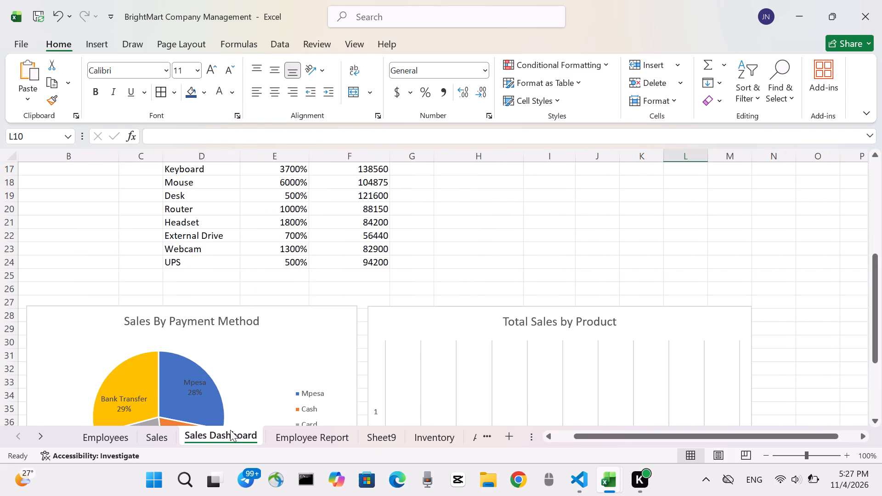
click(162, 426)
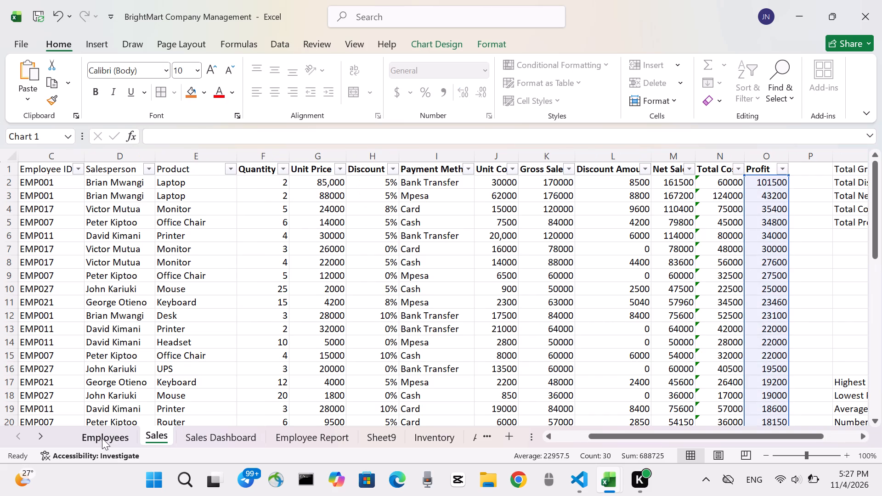
click(102, 438)
click(388, 435)
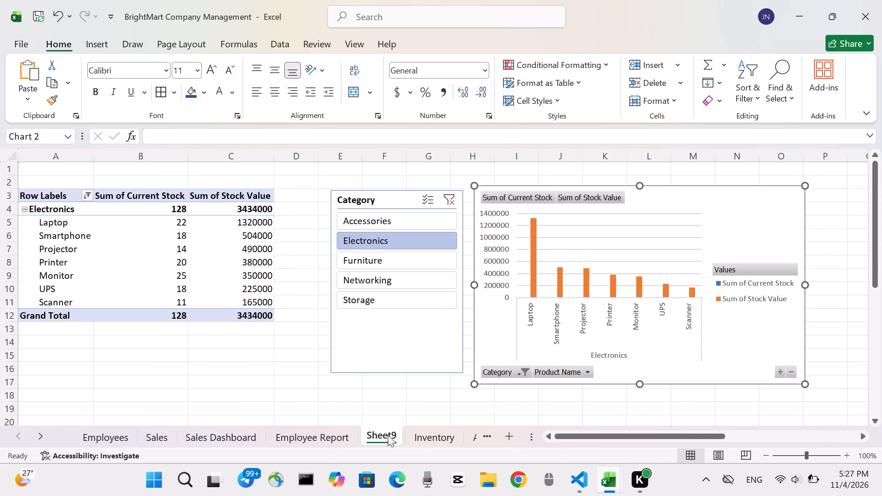
click(448, 442)
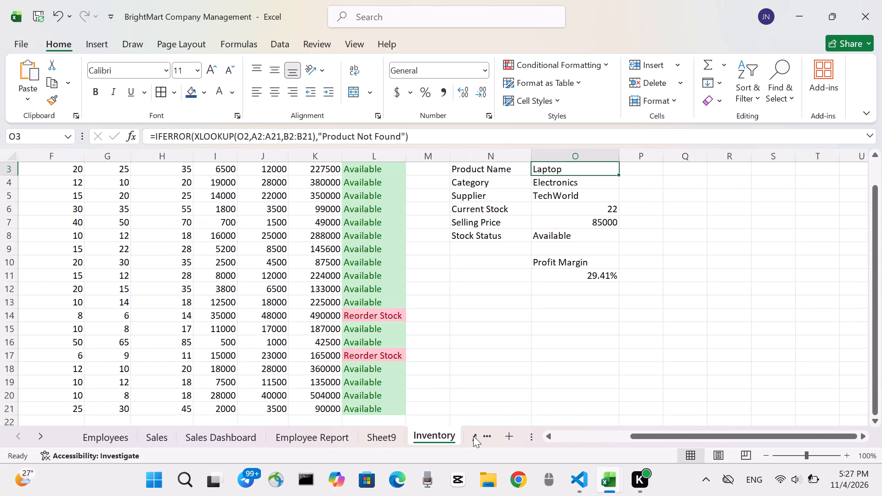
click(473, 436)
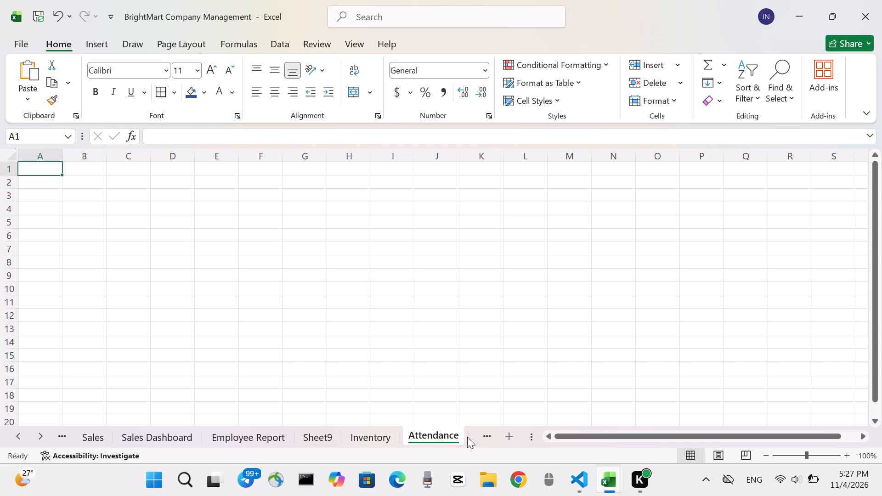
click(467, 437)
click(485, 434)
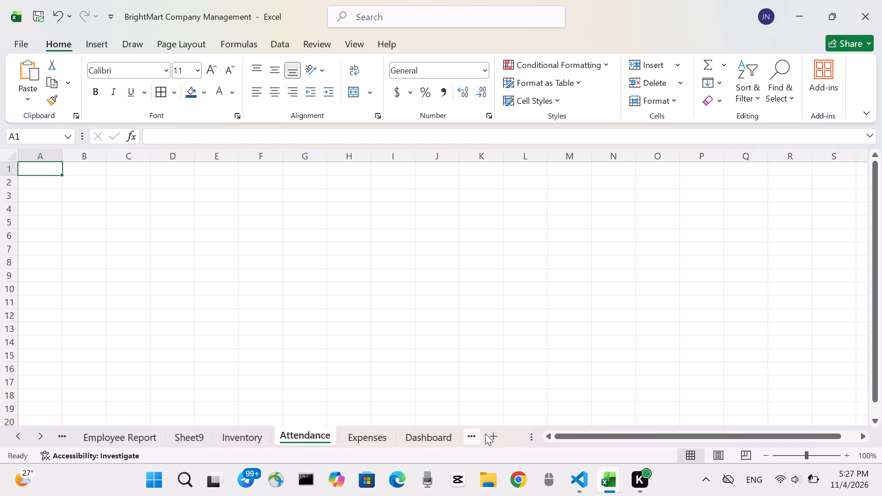
click(441, 435)
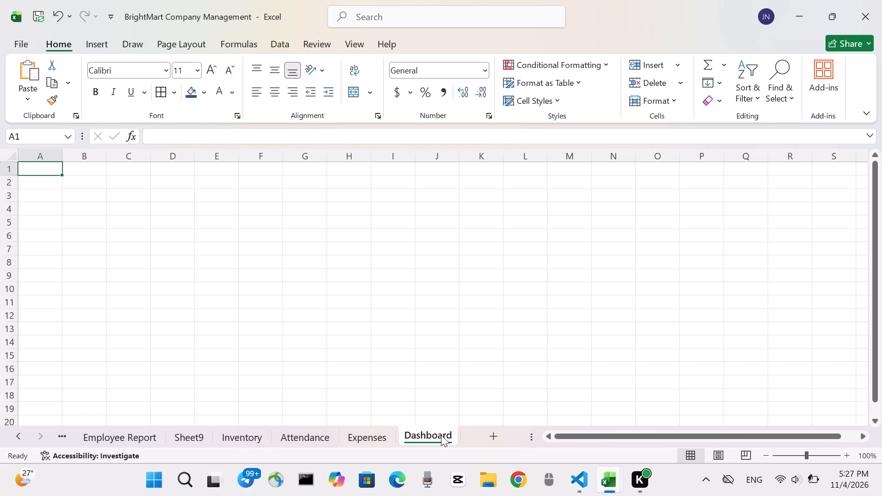
click(430, 436)
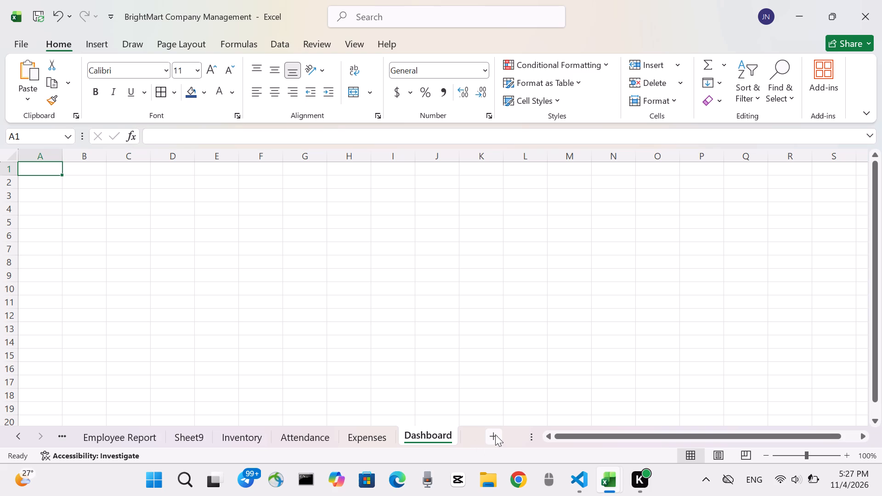
Add a new worksheet after Dashboard and rename it Reorder Report.
click(495, 434)
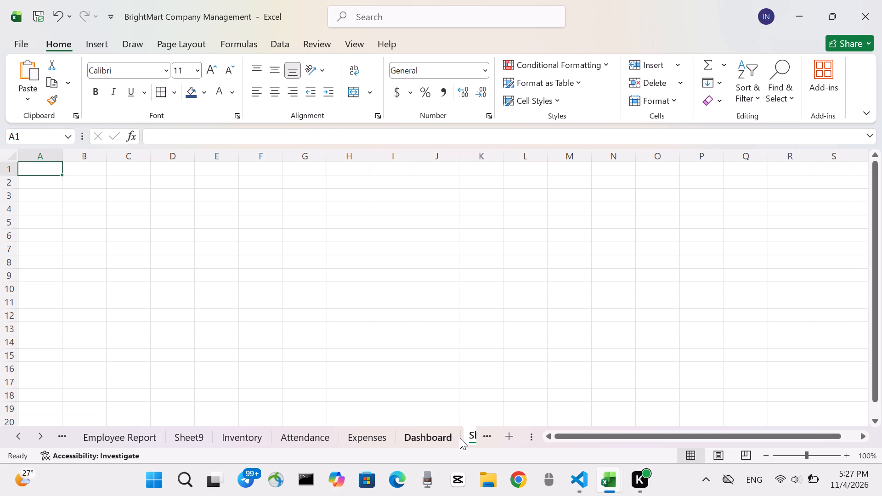
click(460, 438)
click(469, 438)
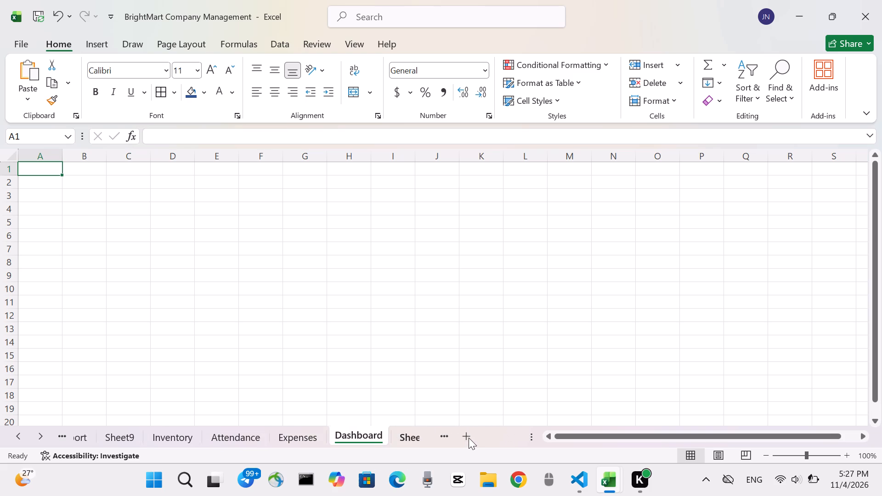
right_click(399, 432)
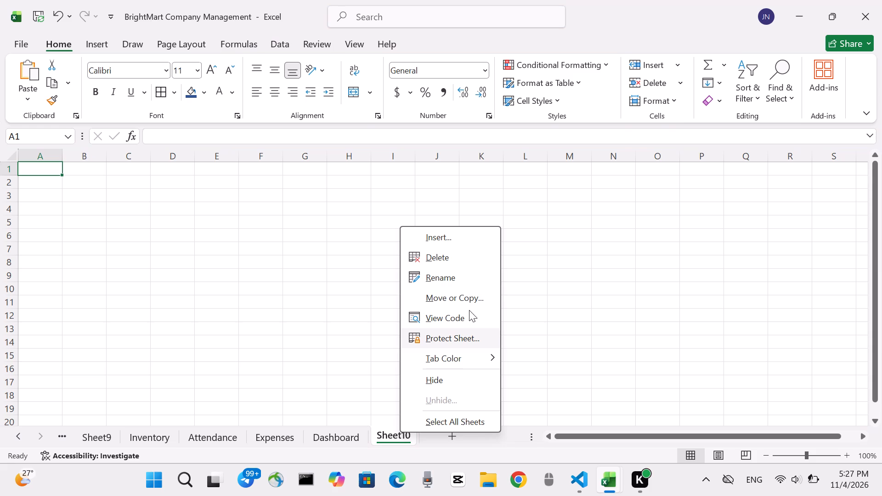
click(455, 279)
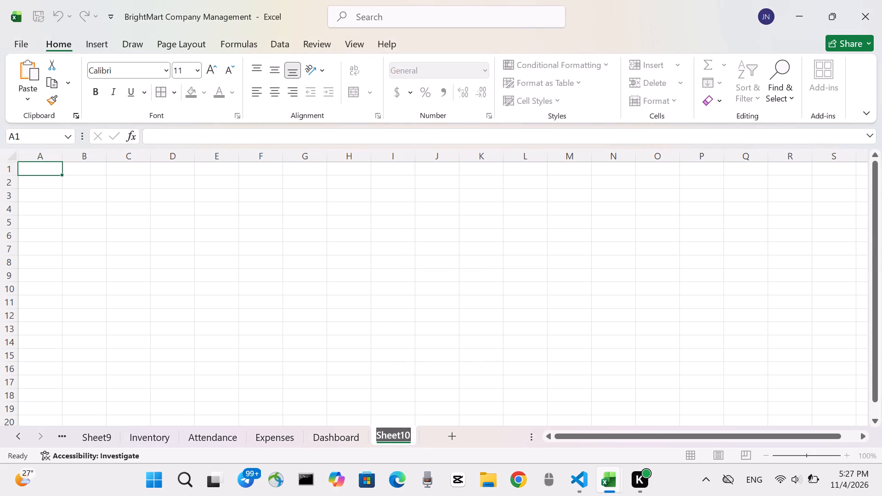
key(BackSpace)
key(r)
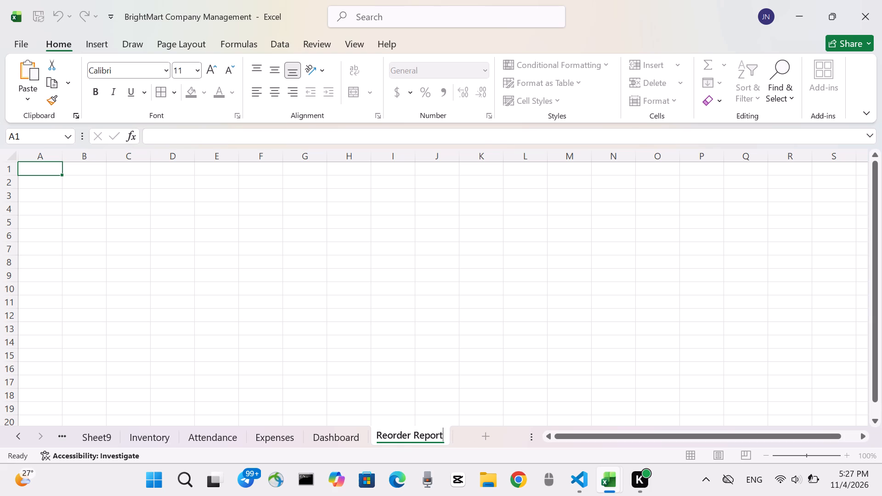
click(449, 312)
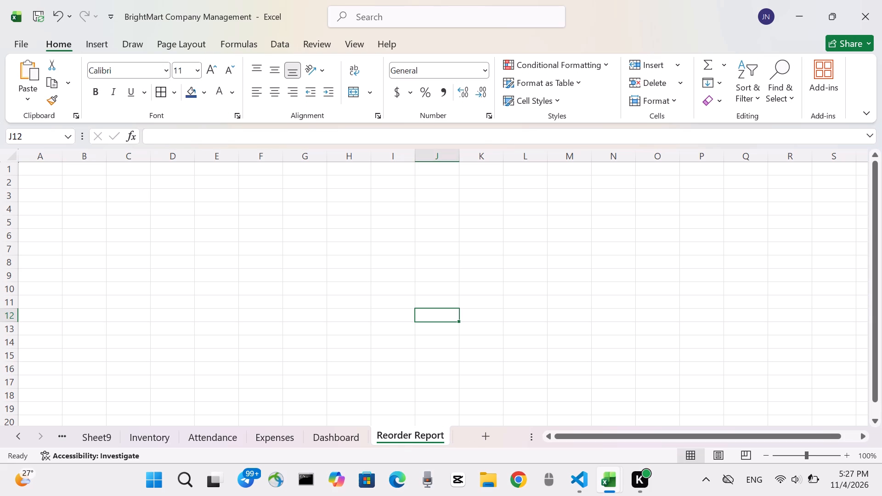
On the Reorder Report sheet, enter the headers Product ID in A1 and Product Name in B1.
click(44, 172)
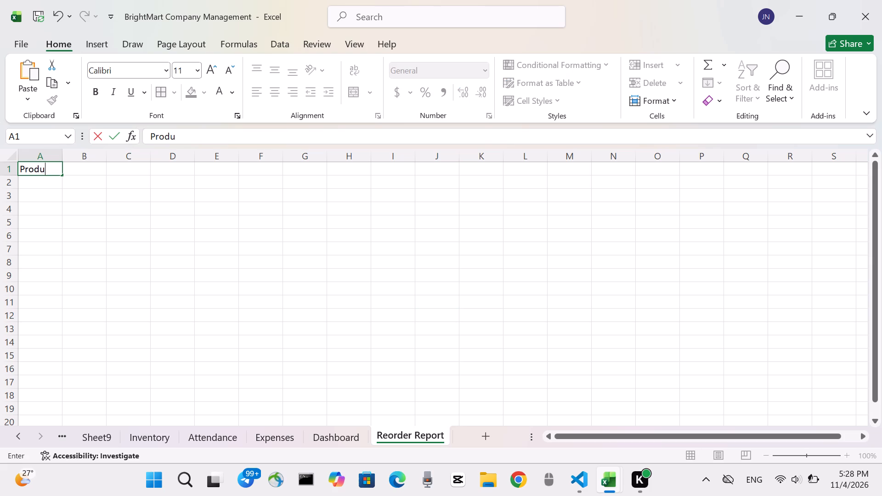
text(ID)
key(Right)
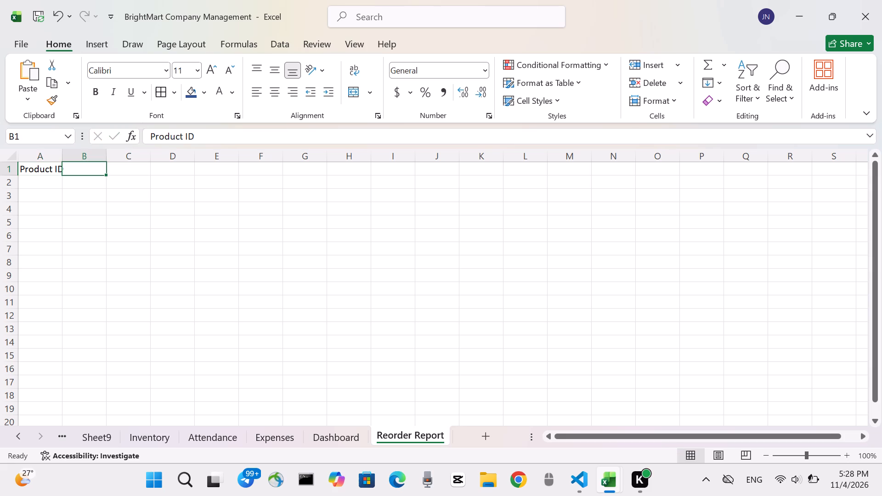
key(BackSpace)
key(p)
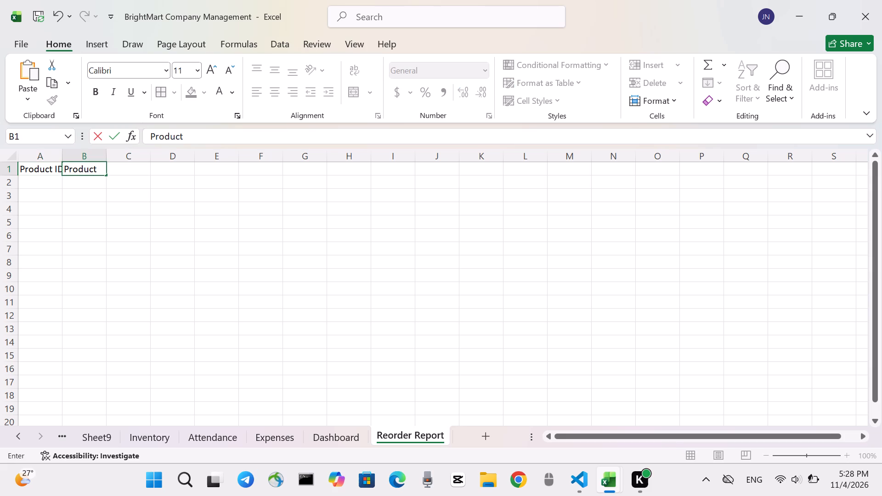
text(ame)
key(Right)
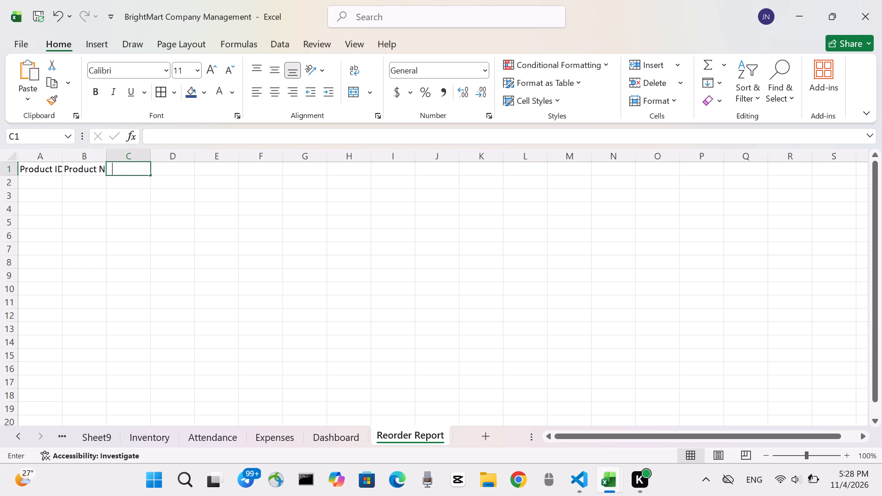
Continue the header row with Current Stock in C1 and Stock Status in D1.
key(BackSpace)
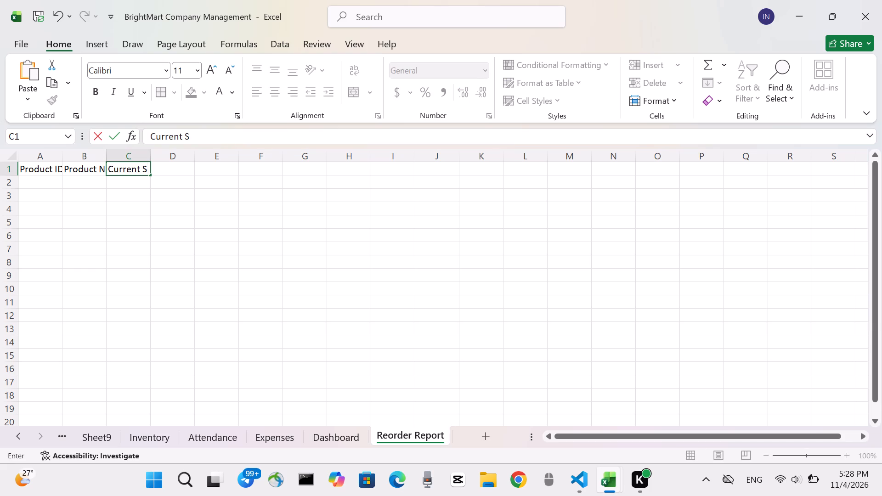
key(y)
text(ock)
key(Left)
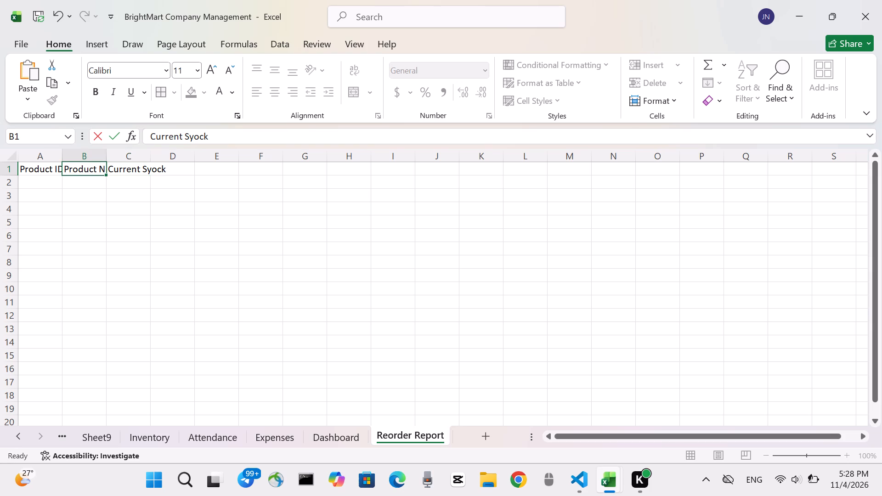
key(Right)
key(BackSpace)
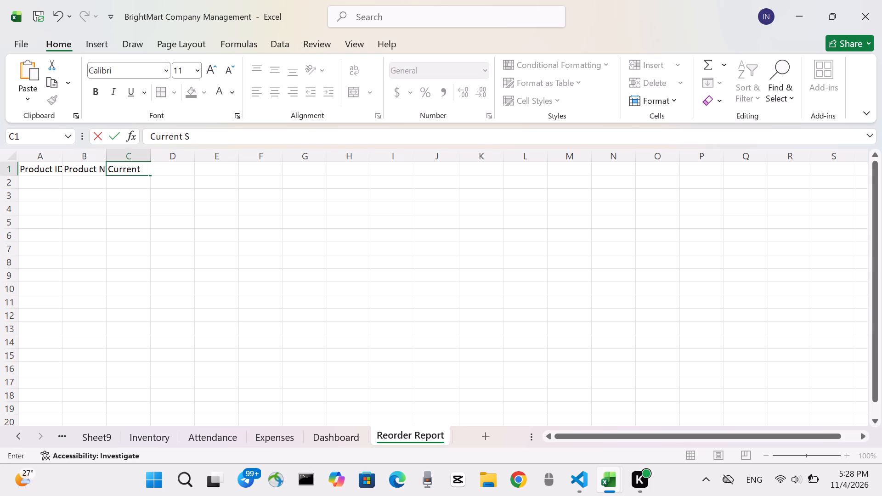
text(tock)
key(Right)
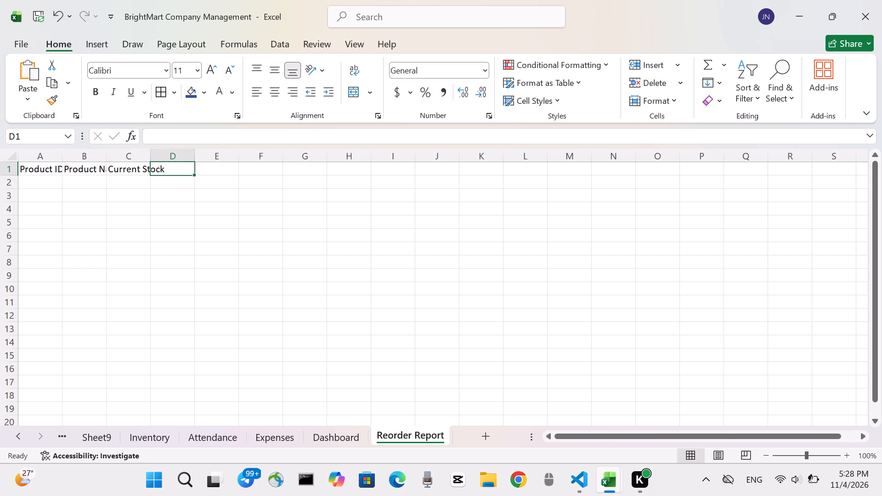
text(tock)
key(space)
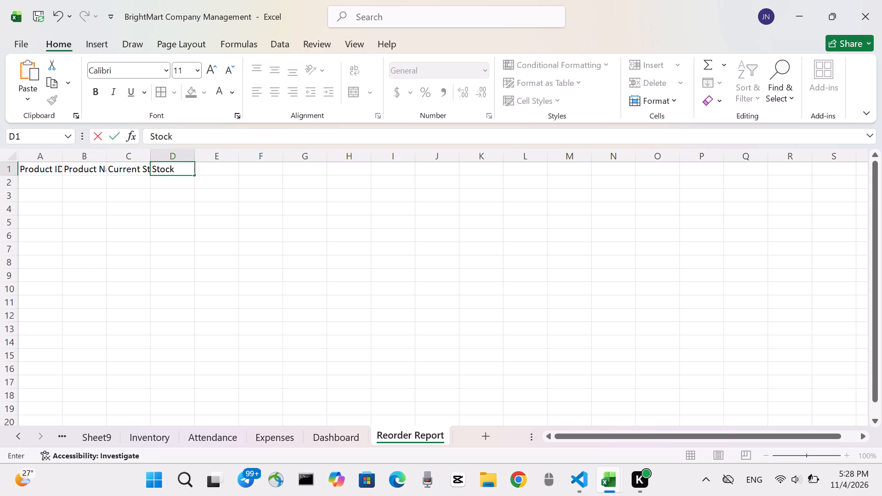
text(tatus)
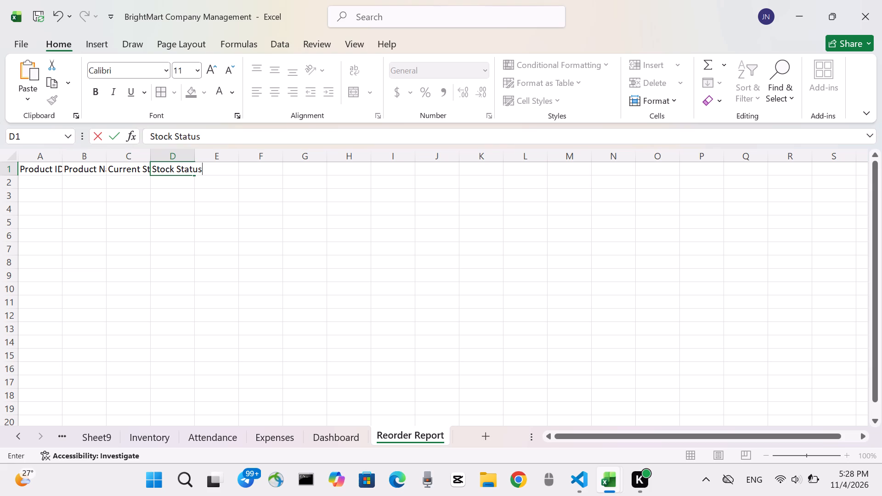
click(48, 170)
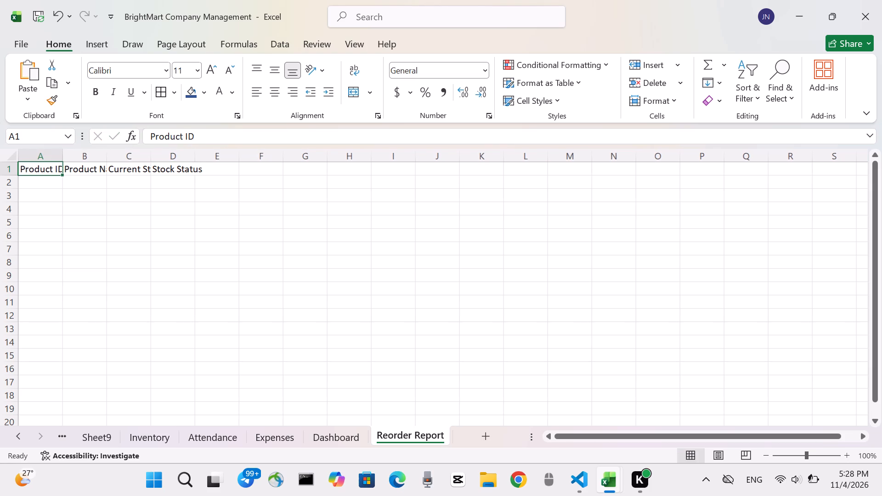
Widen columns A and B so the Product ID and Product Name headers fit fully.
drag(62, 153, 86, 156)
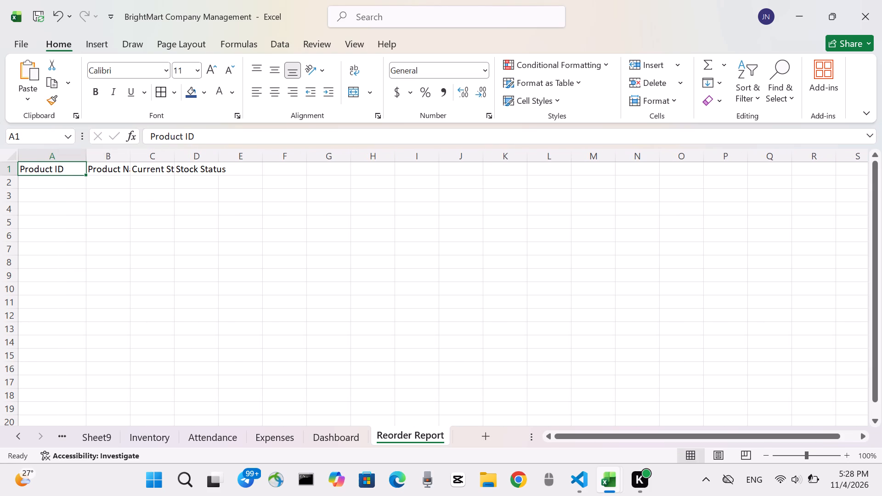
drag(90, 160, 69, 160)
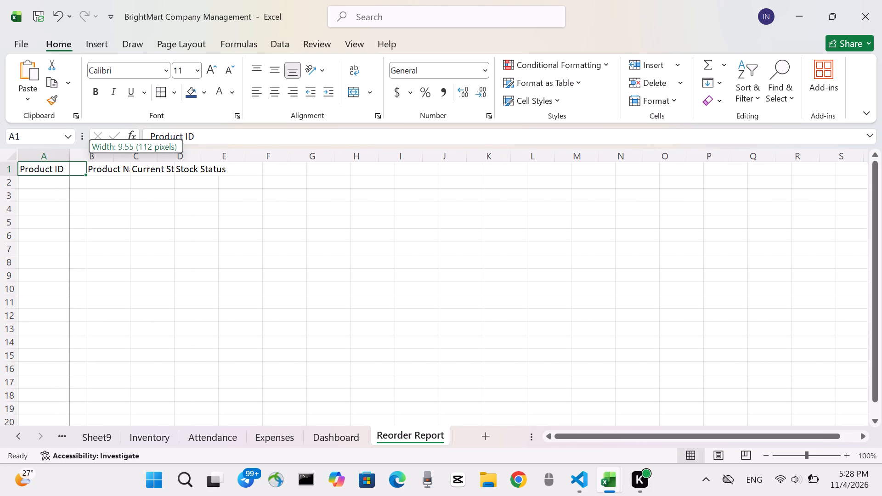
drag(69, 160, 68, 160)
drag(111, 158, 116, 158)
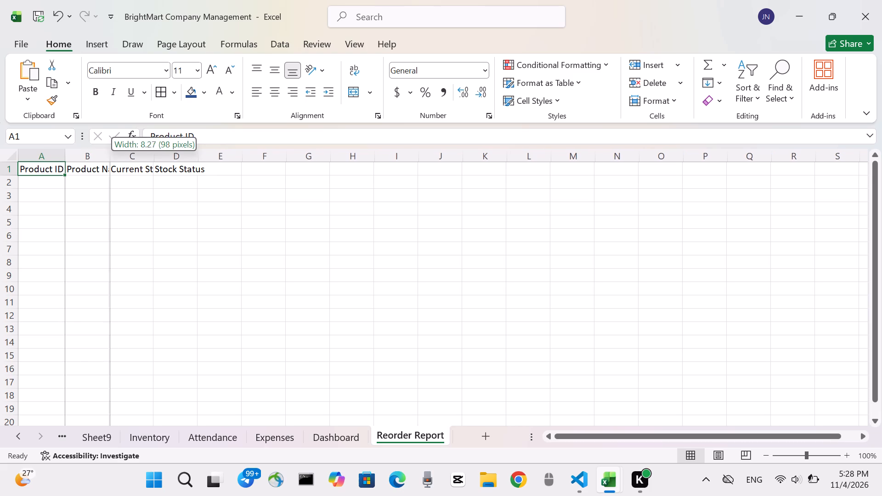
drag(116, 158, 124, 158)
drag(124, 157, 130, 158)
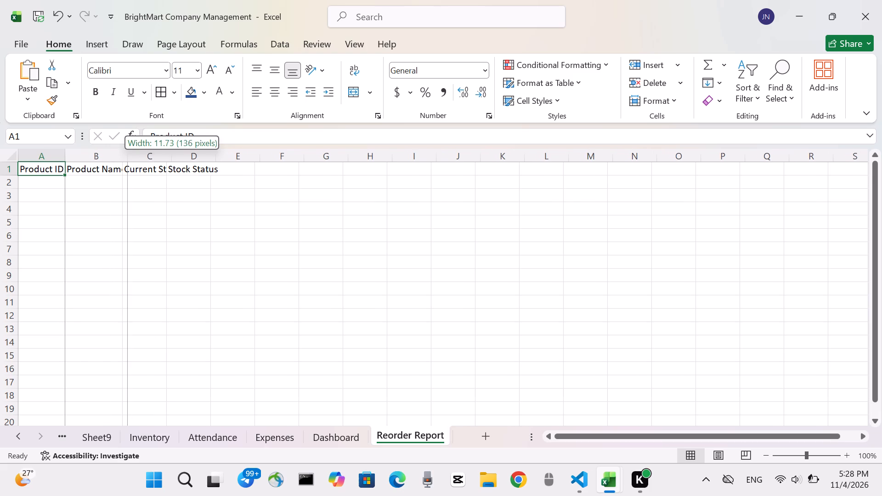
drag(130, 158, 132, 158)
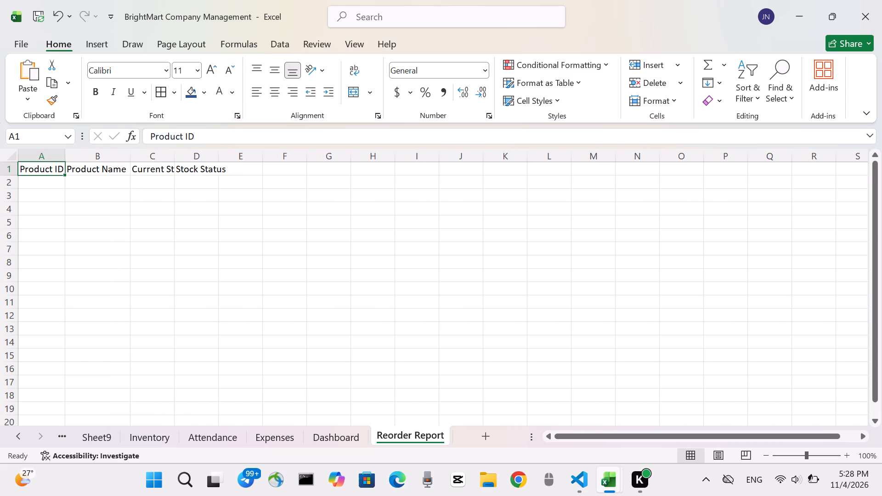
Widen columns C and D so the Current Stock and Stock Status headers fit.
drag(175, 158, 189, 159)
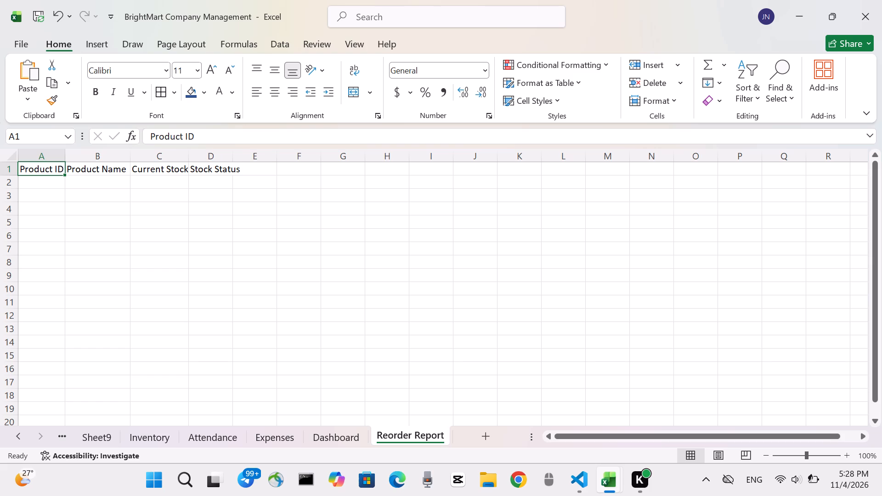
drag(235, 155, 244, 155)
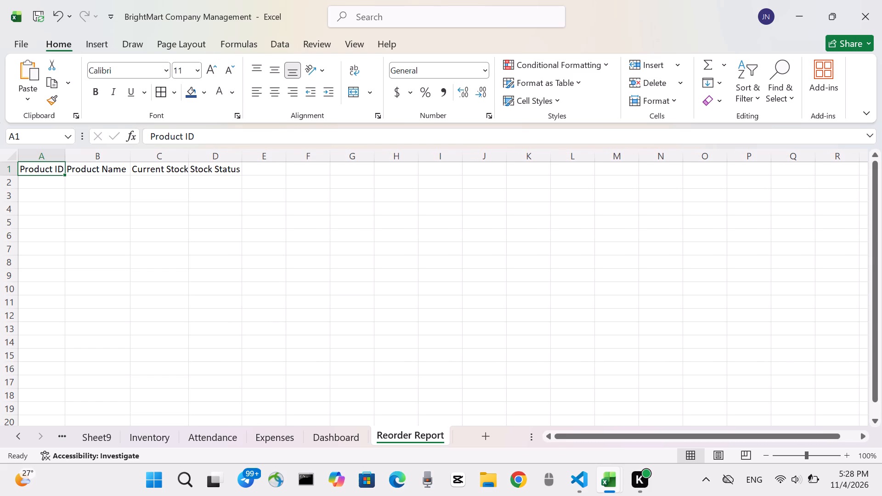
Make the header row A1:D1 on the Reorder Report sheet bold.
drag(35, 168, 206, 167)
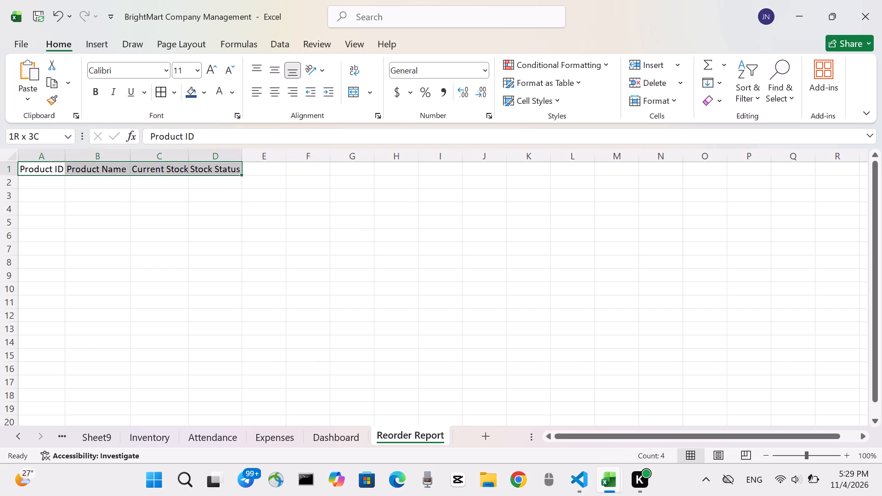
drag(206, 167, 213, 167)
key(ctrl+b)
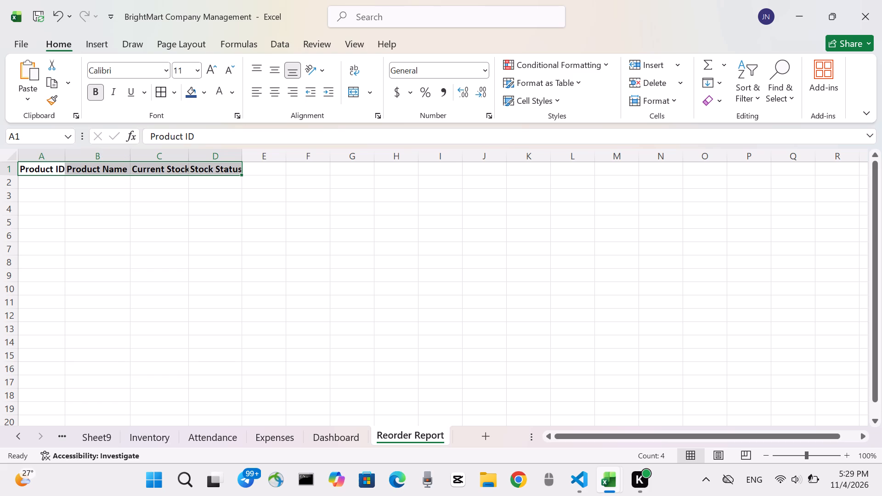
In A2 under Product ID, begin a FILTER formula with Inventory!A2:A21 as the array.
click(34, 190)
click(39, 180)
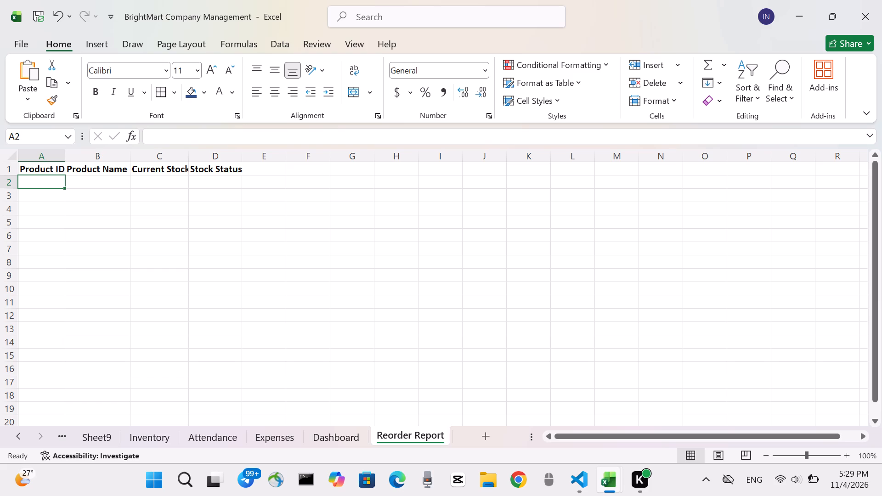
click(42, 185)
key(equal)
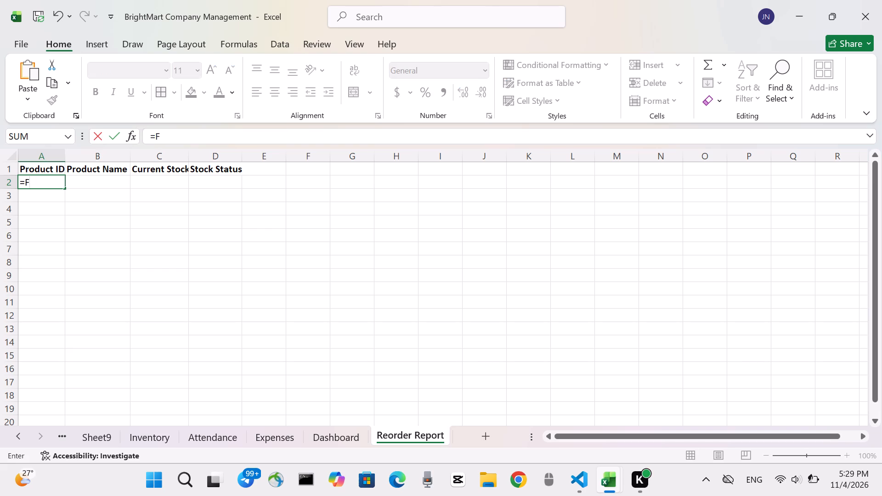
text(ILT)
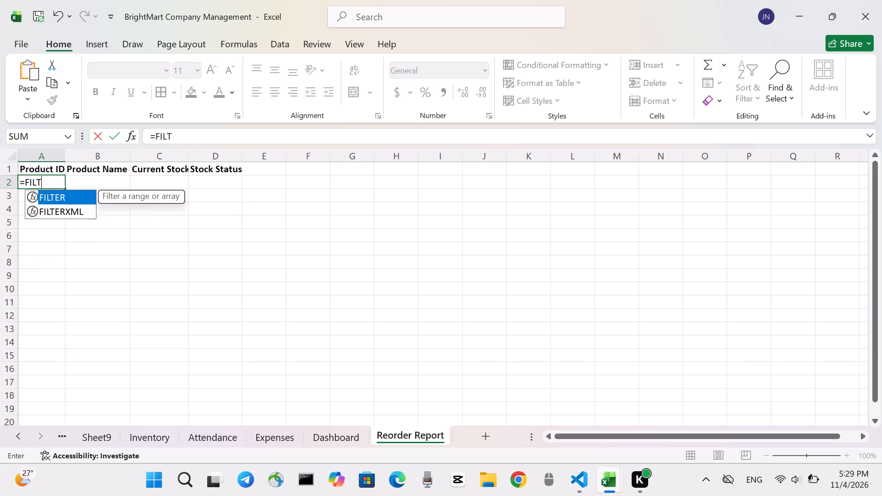
text(RE)
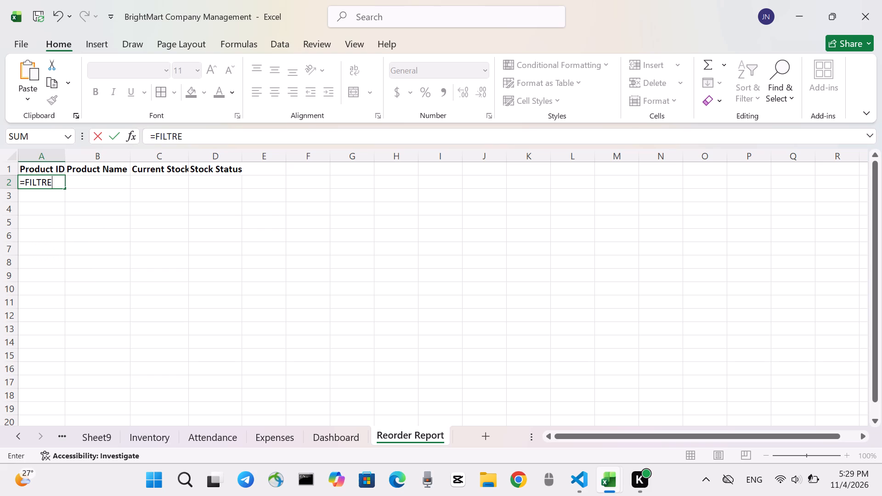
key(BackSpace)
key(BackSpace)
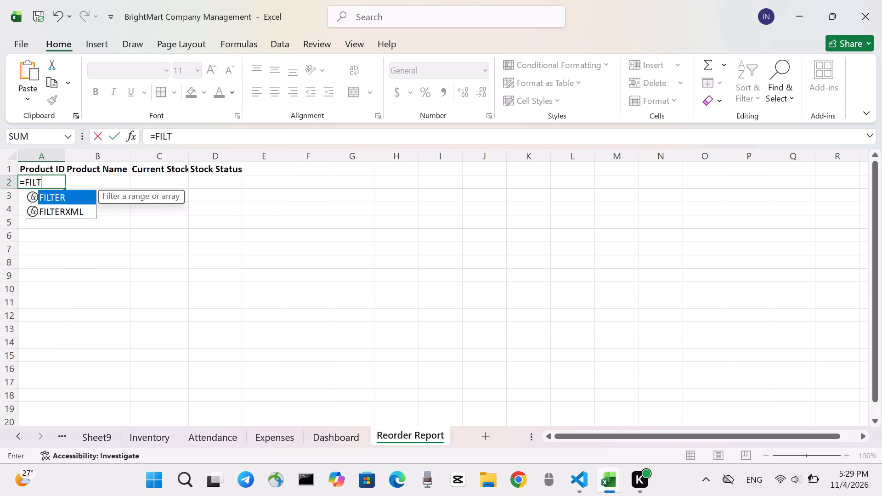
text(ER)
key(shift+parenleft)
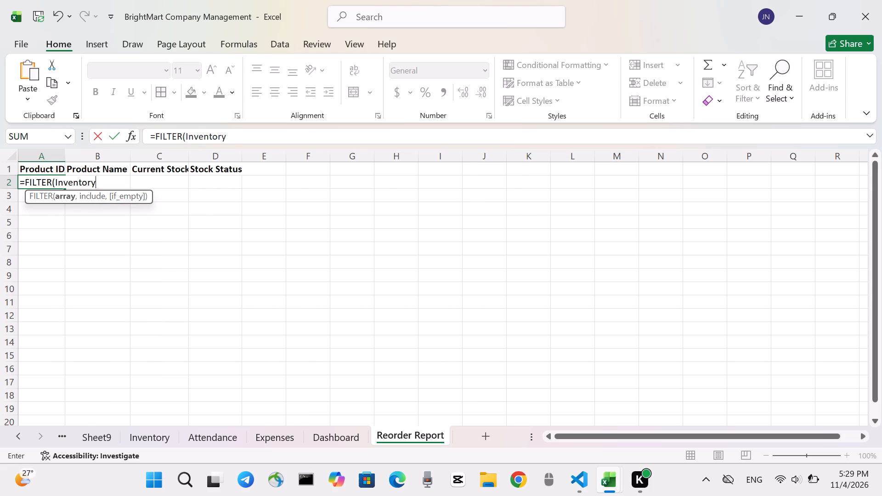
key(shift+exclam)
text(A2)
key(shift+colon)
key(a)
text(21)
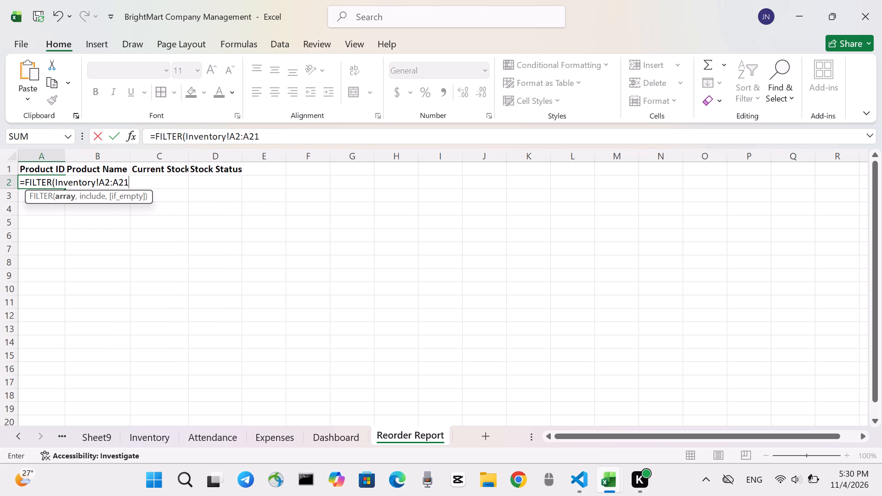
Add the include condition Inventory!L2:L21="Reorder Stock" to the FILTER formula in A2.
key(comma)
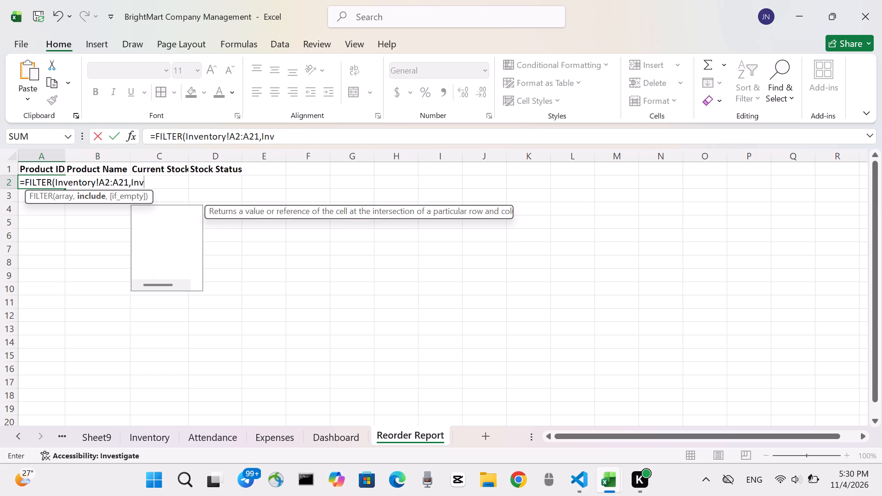
key(BackSpace)
text(entory)
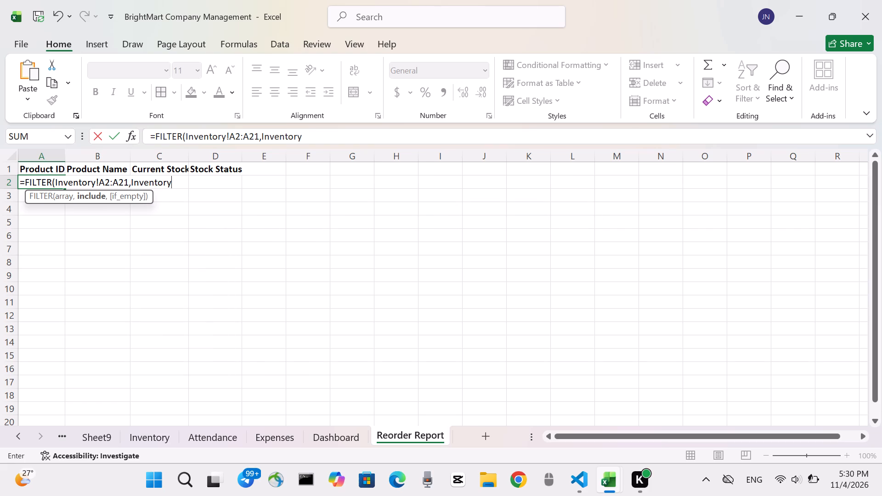
key(shift+exclam)
text(L2)
key(shift+colon)
text(L21)
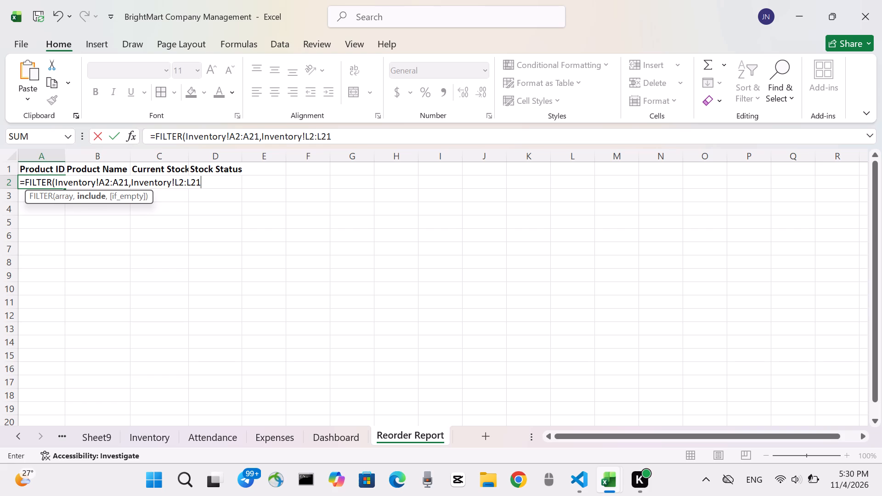
key(equal)
key(shift+quotedbl)
text(order)
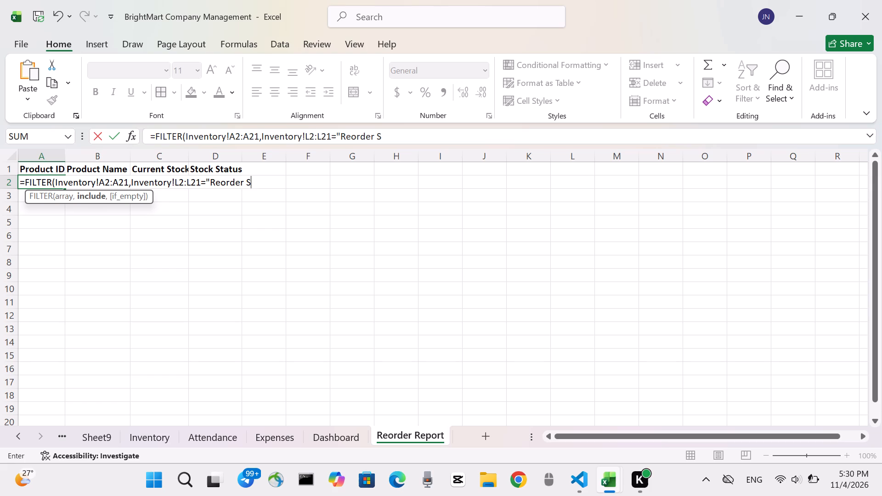
text(tock)
key(shift+quotedbl)
Complete the FILTER formula in A2 with "No products need reordering" as the if_empty text and enter it.
key(comma)
key(shift+quotedbl)
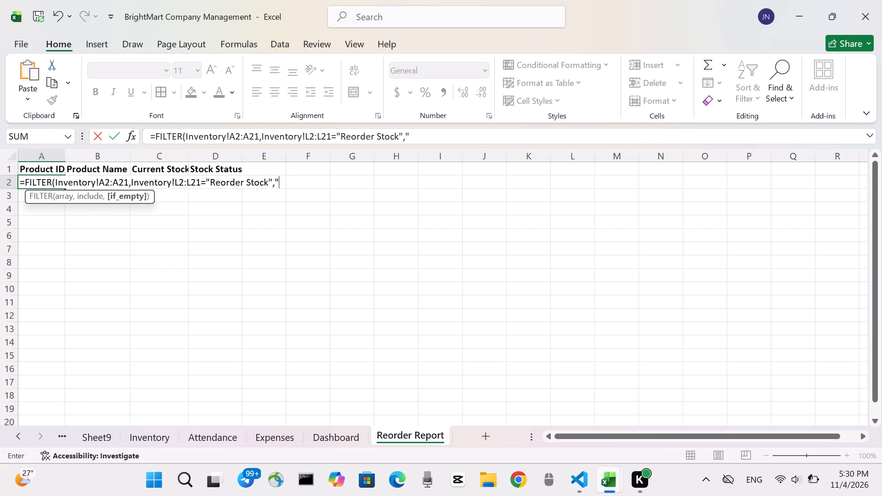
key(p)
key(BackSpace)
text(o product)
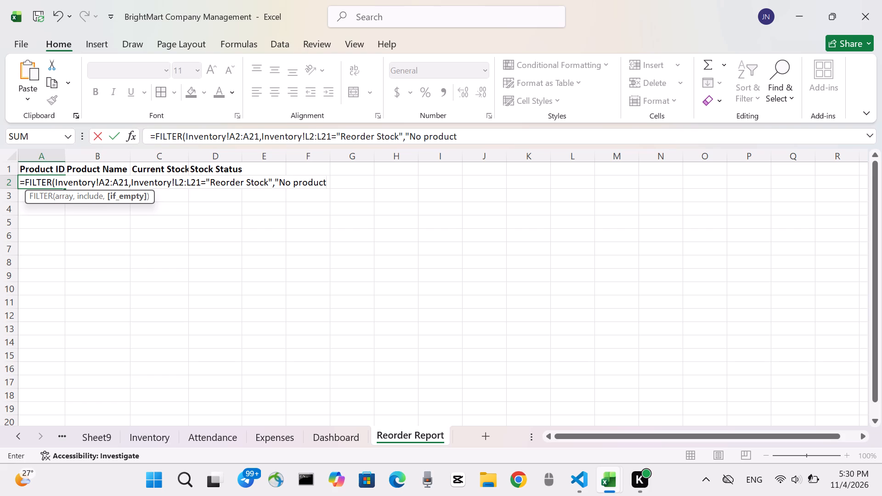
text(s)
key(space)
text(need o)
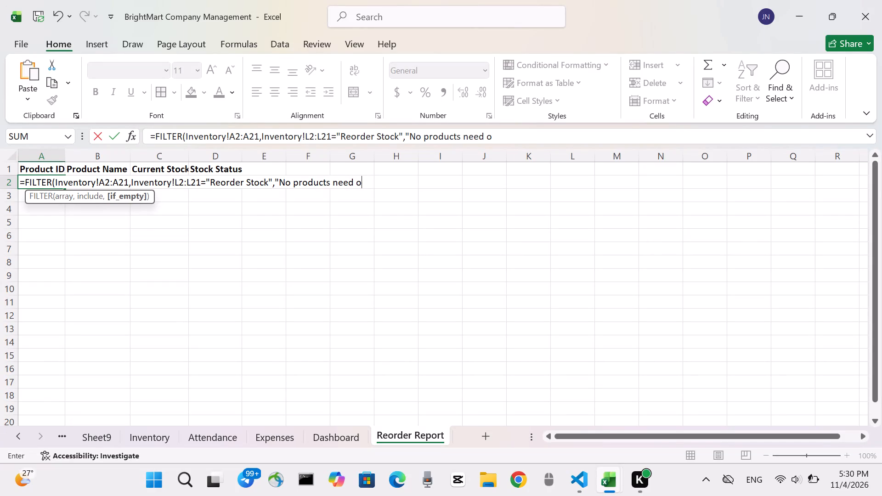
key(BackSpace)
text(reordering)
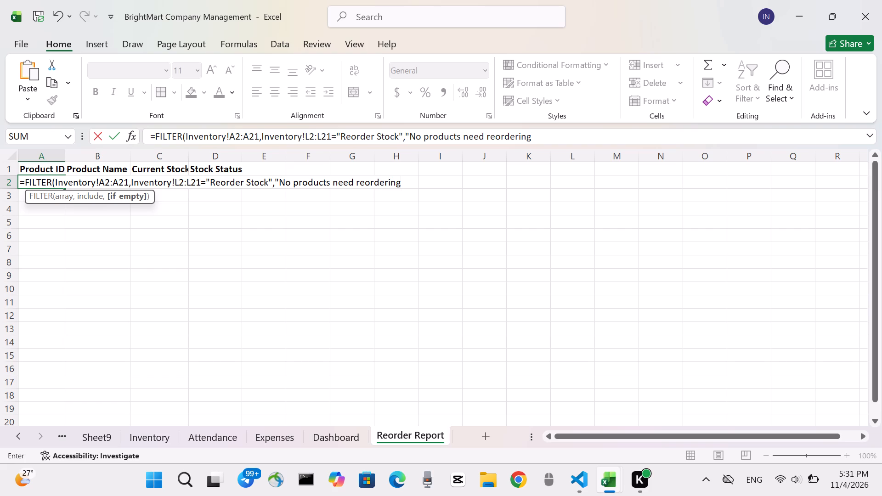
key(shift+quotedbl)
key(shift+parenright)
key(Return)
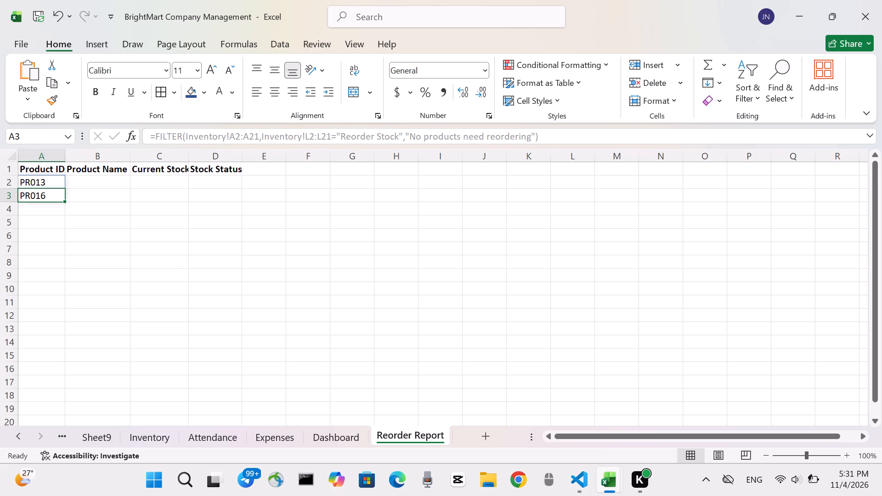
In B2 under Product Name, begin a FILTER formula with Inventory!B2:B21 as the array.
scroll(94, 258, down, 2)
scroll(94, 258, up, 5)
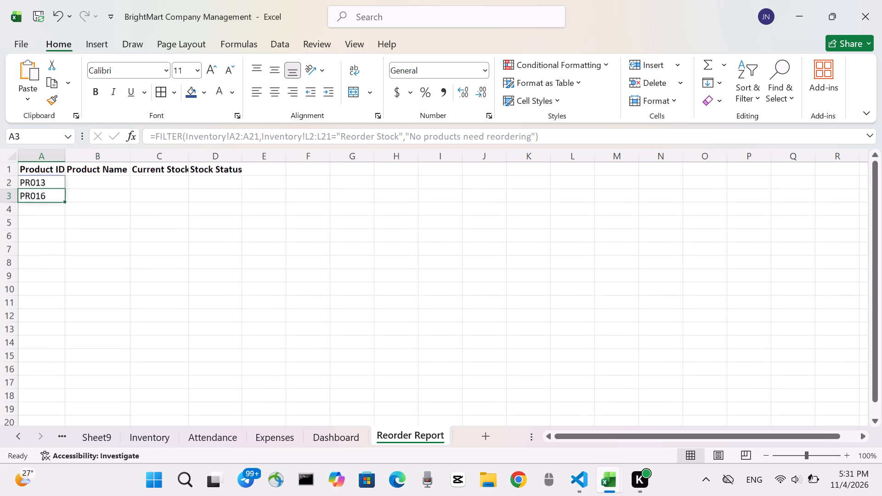
click(88, 198)
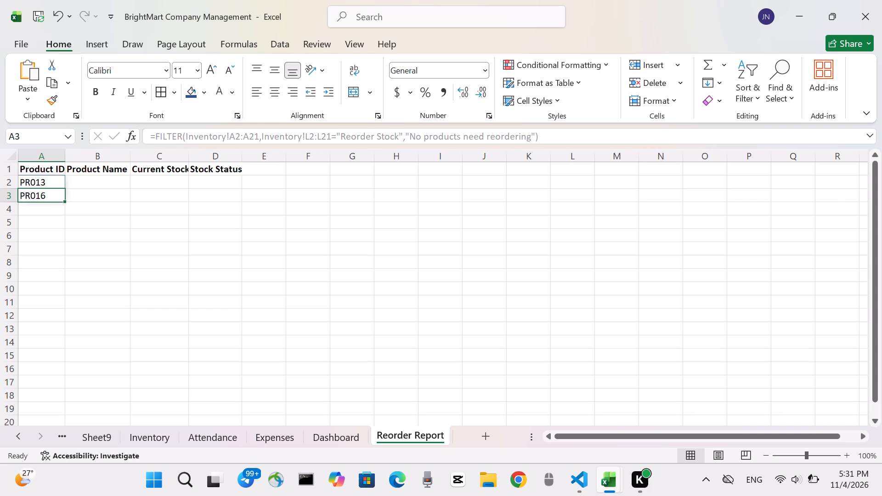
key(Right)
key(Tab)
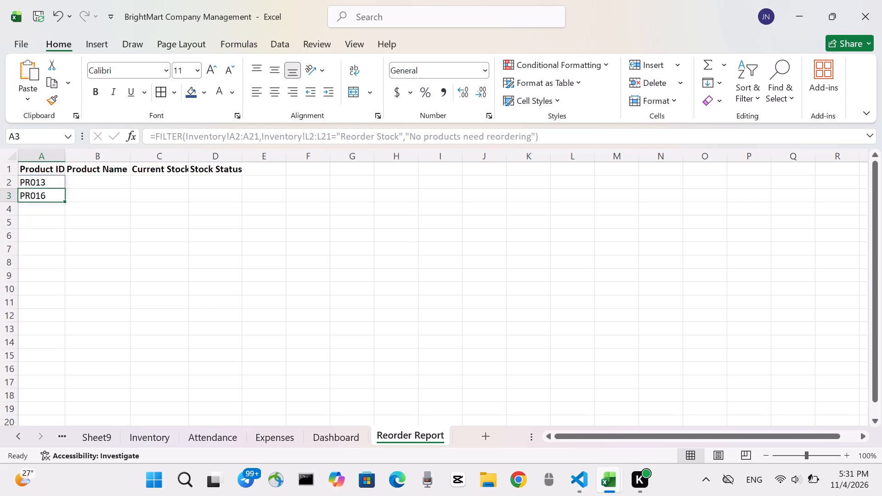
click(98, 184)
scroll(115, 201, down, 2)
scroll(115, 201, up, 5)
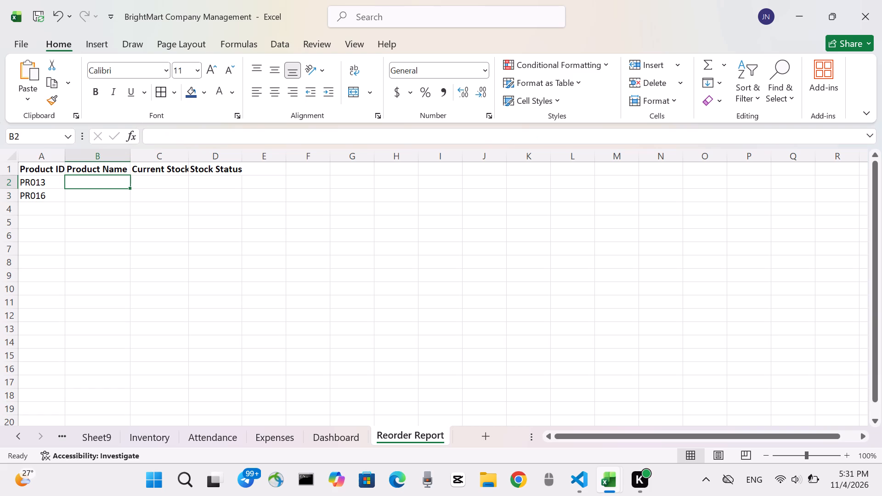
key(equal)
text(FIL)
text(TER)
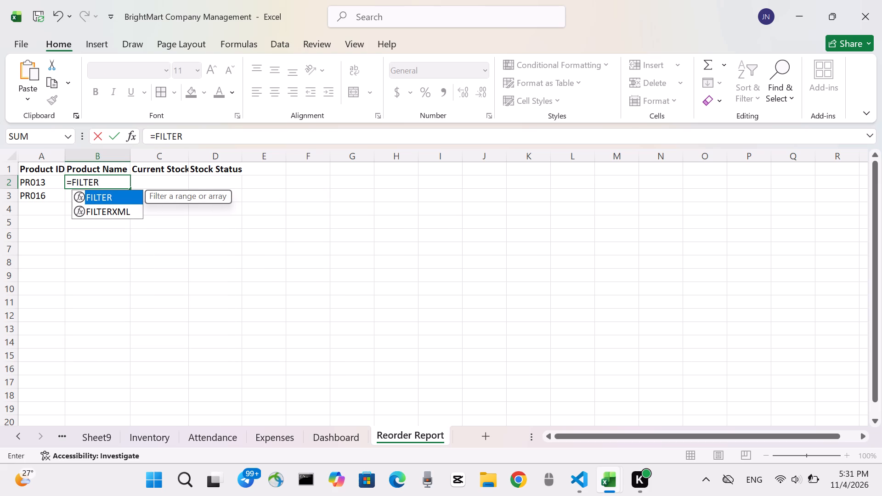
key(shift+parenleft)
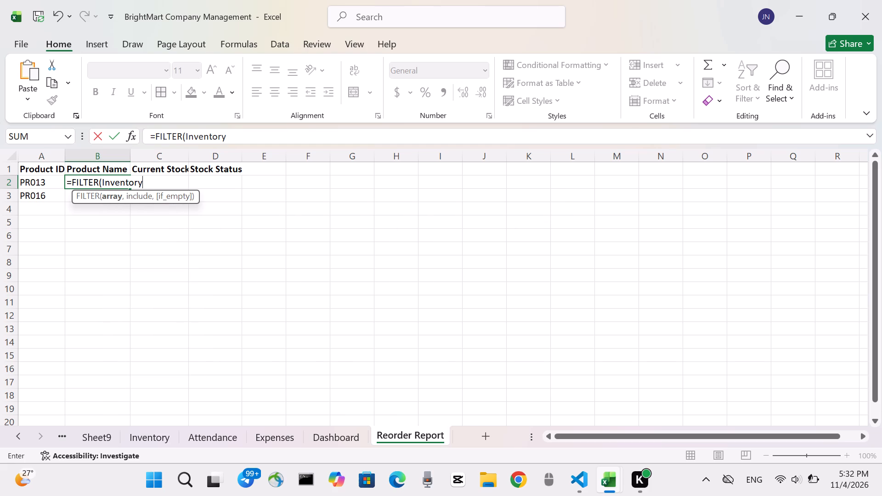
key(shift+exclam)
key(shift+colon)
key(b)
text(21)
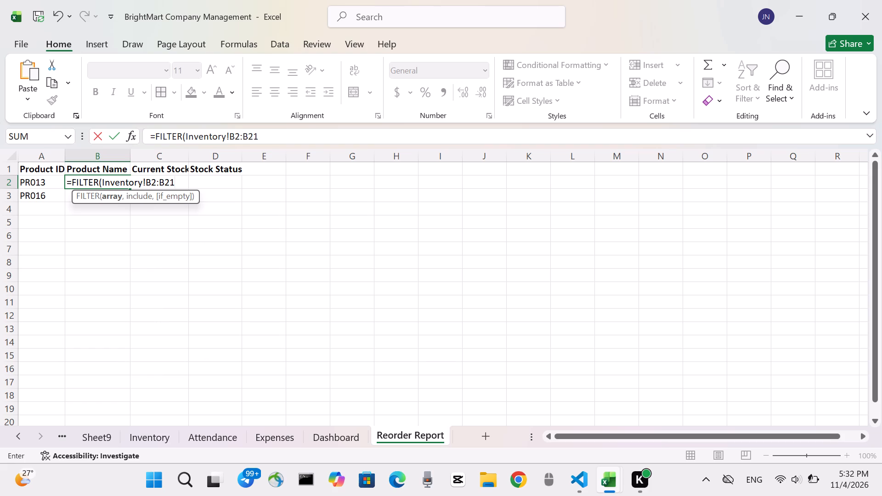
Add the range Inventory!L2:L21 as the include argument of the FILTER formula in B2.
text(, I)
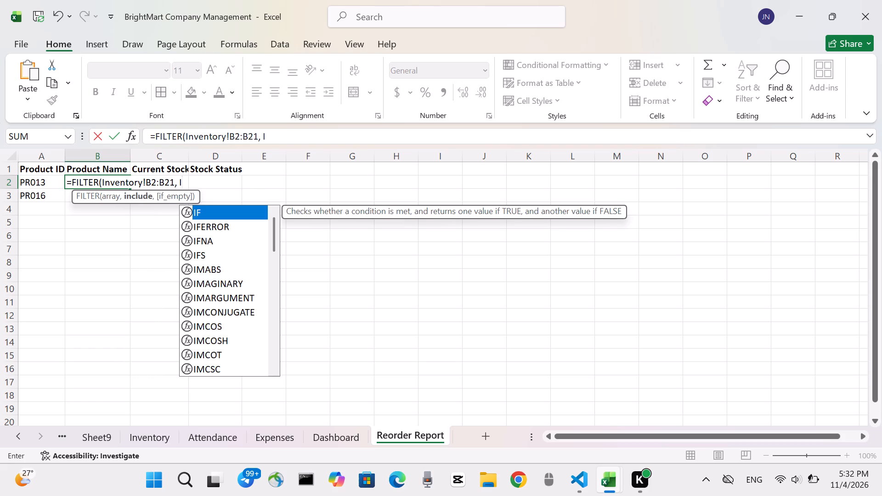
key(BackSpace)
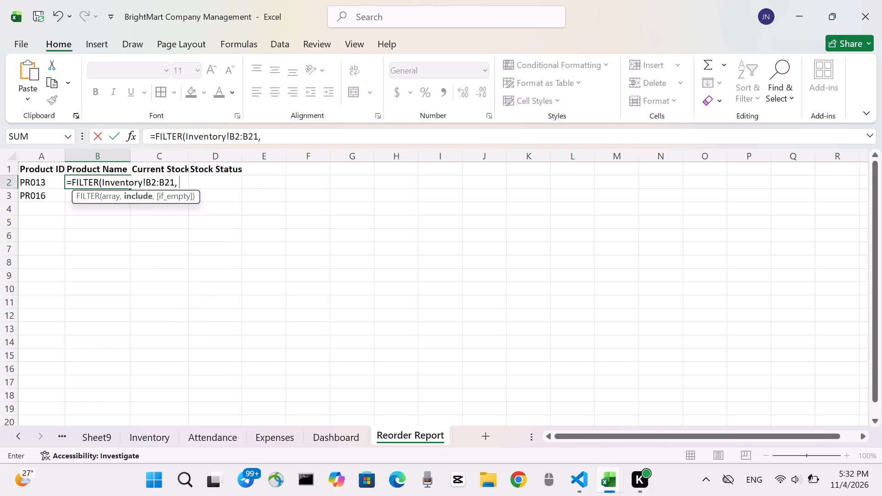
key(BackSpace)
key(i)
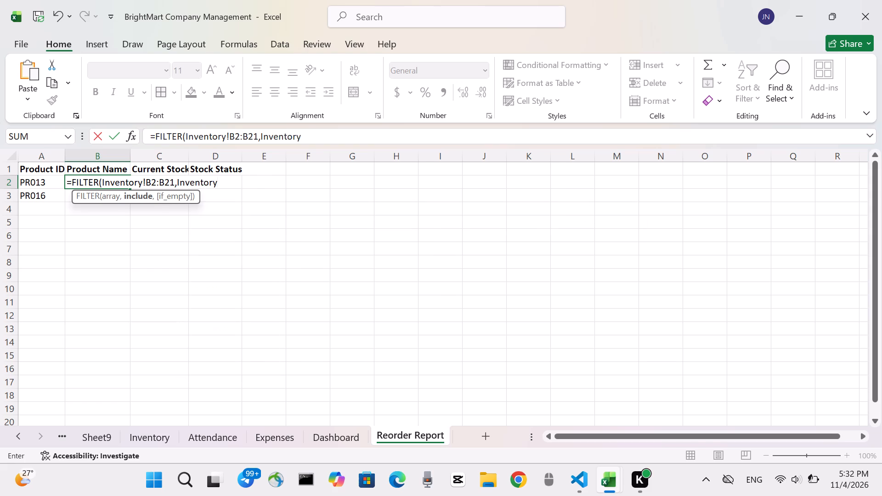
key(shift+exclam)
text(l2)
key(shift+colon)
text(l21)
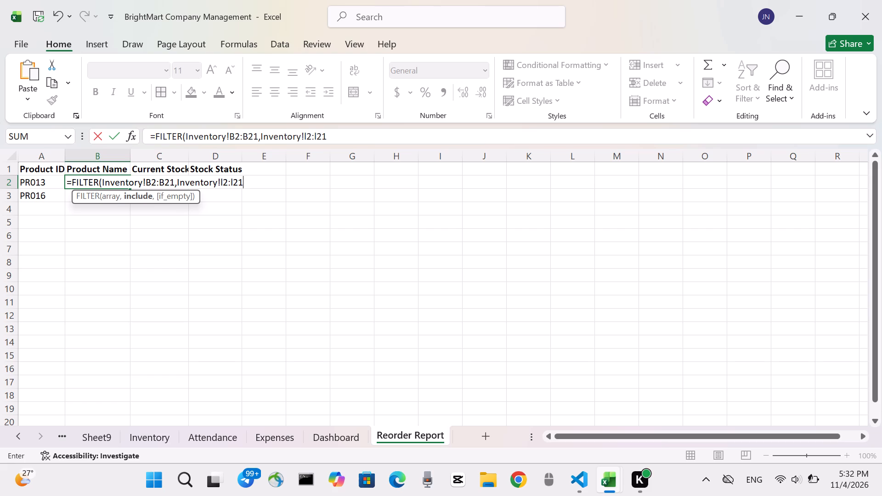
key(Left)
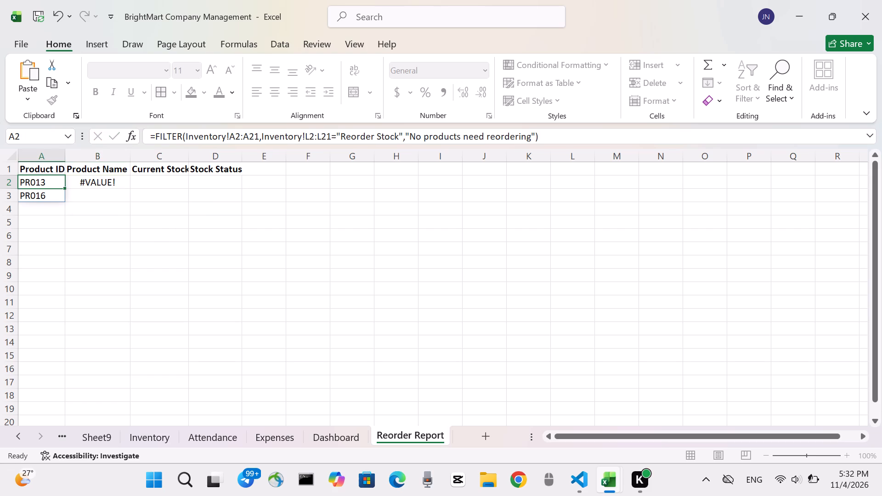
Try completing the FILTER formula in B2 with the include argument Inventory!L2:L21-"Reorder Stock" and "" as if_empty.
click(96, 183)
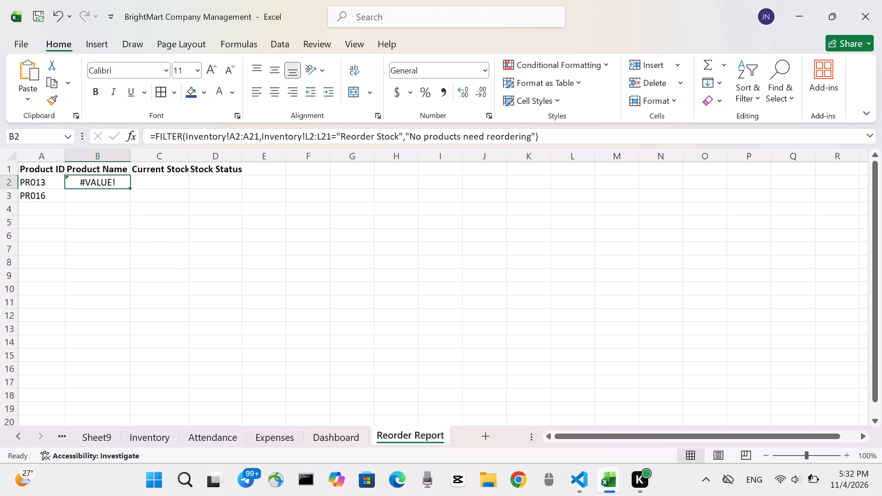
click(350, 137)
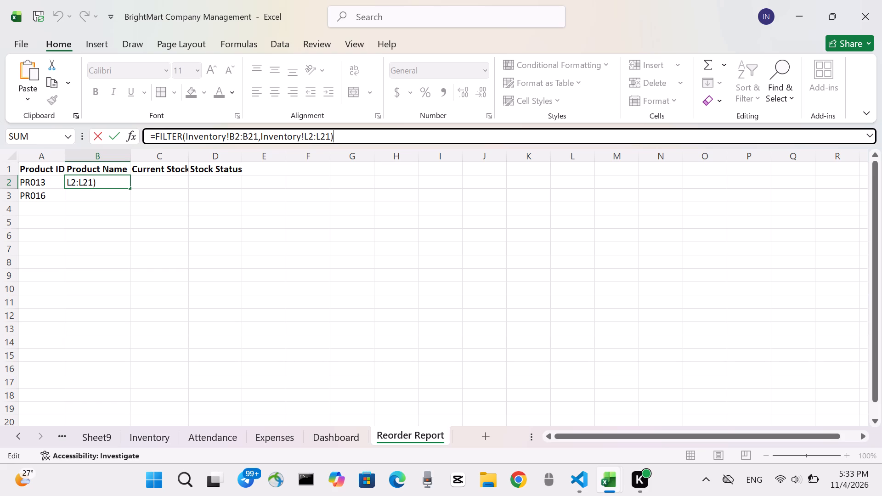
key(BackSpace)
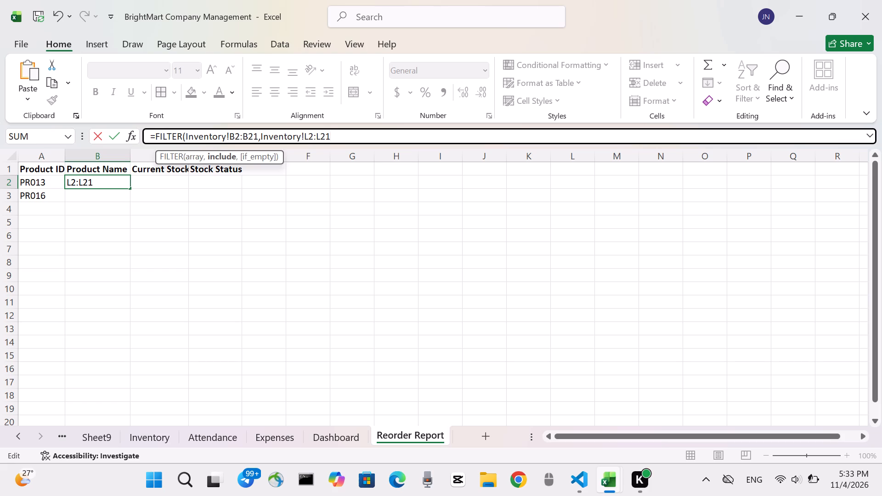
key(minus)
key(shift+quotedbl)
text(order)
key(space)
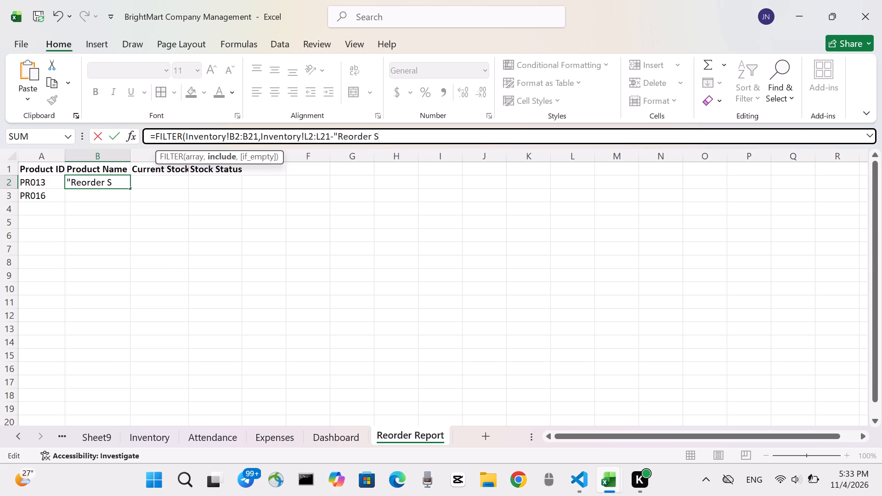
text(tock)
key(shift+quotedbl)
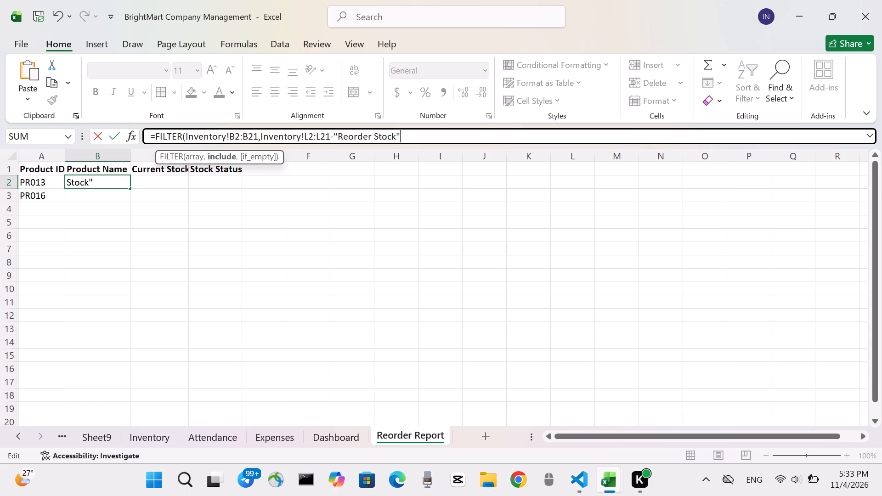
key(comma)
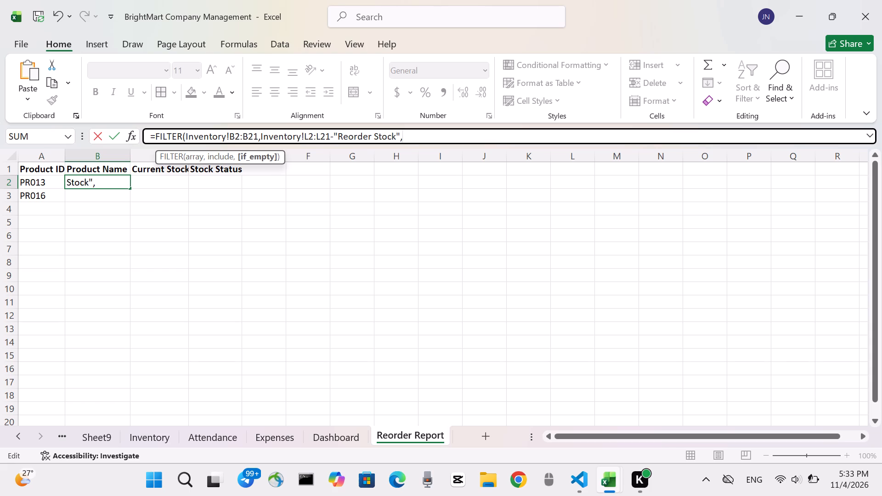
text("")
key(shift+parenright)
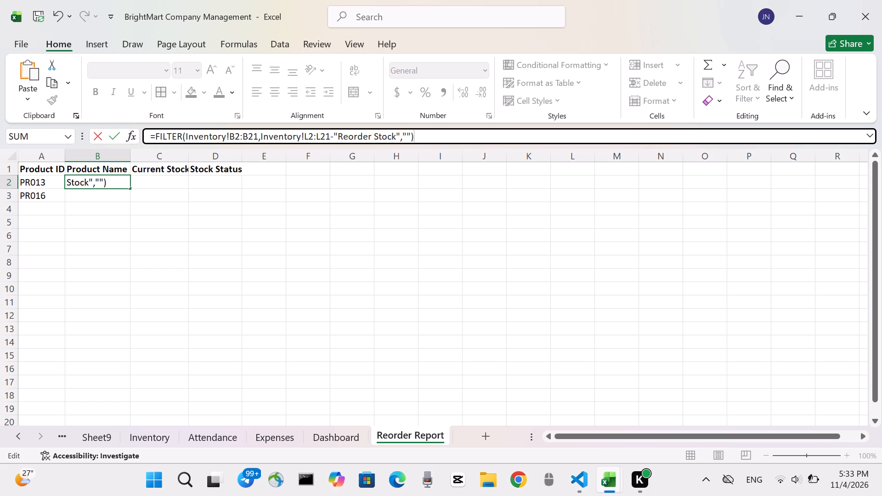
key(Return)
Clear B2 under Product Name and begin a fresh FILTER formula with Inventory!B2:B21 as the array.
click(106, 184)
click(106, 184)
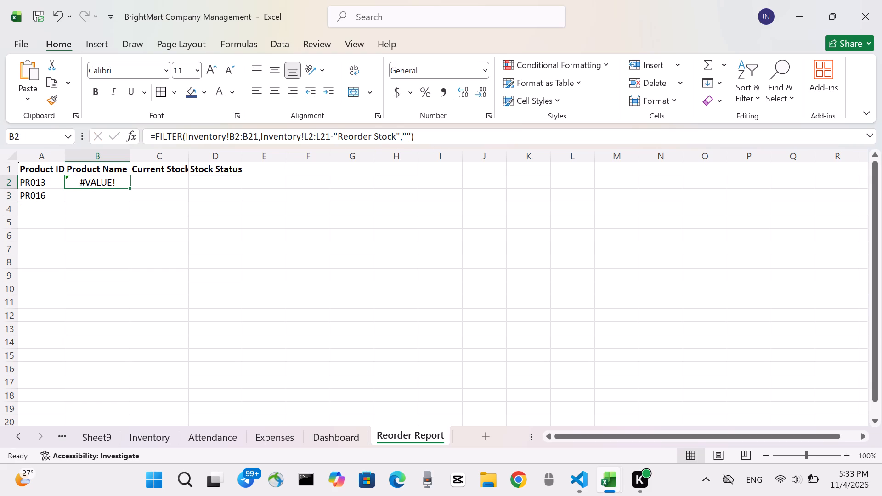
key(BackSpace)
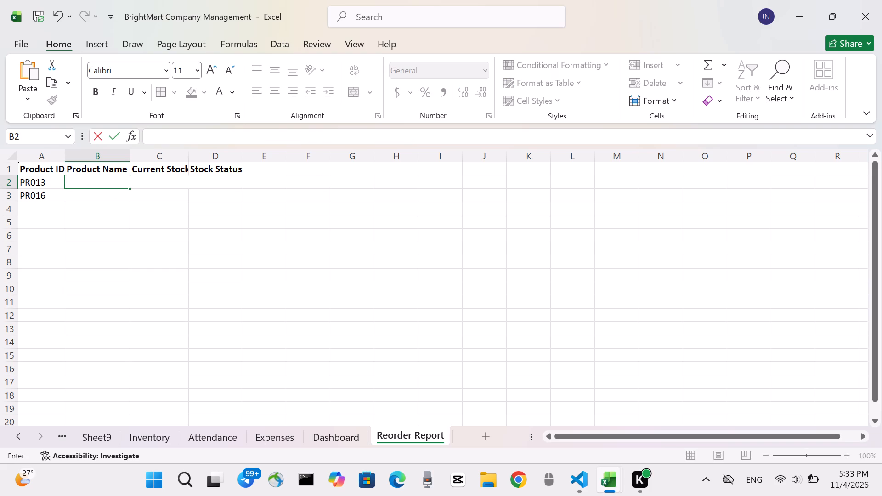
key(equal)
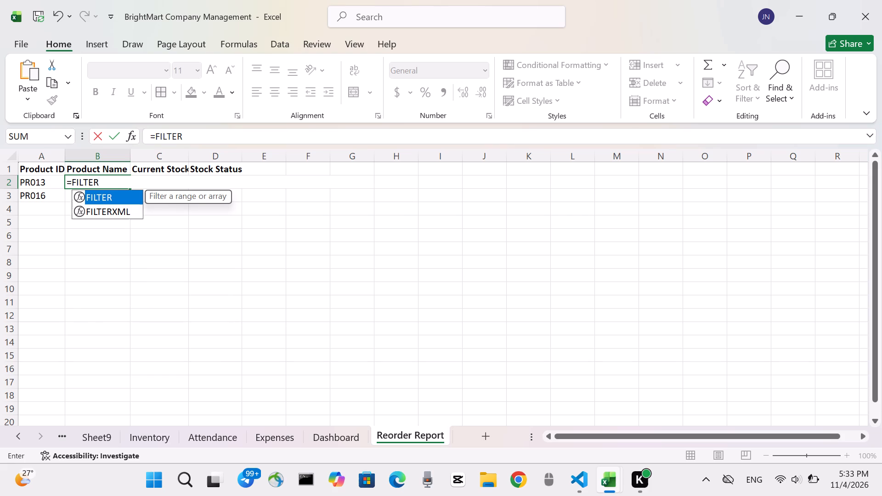
key(shift+parenleft)
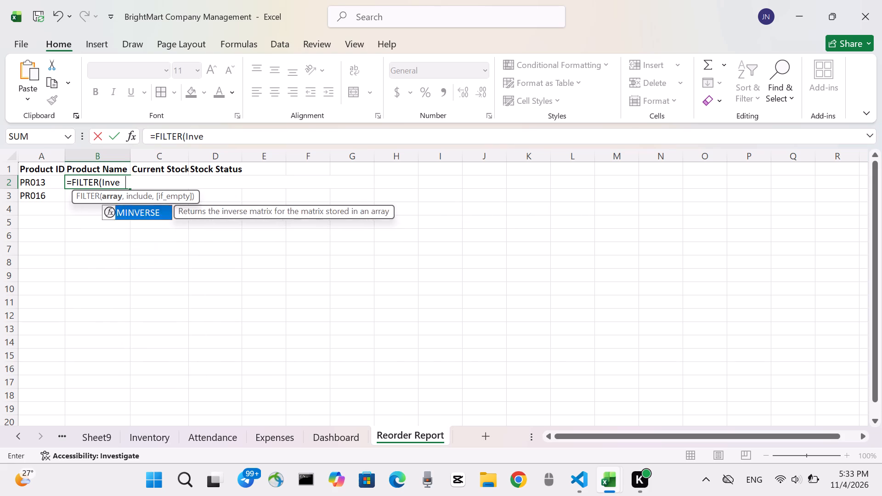
key(shift+exclam)
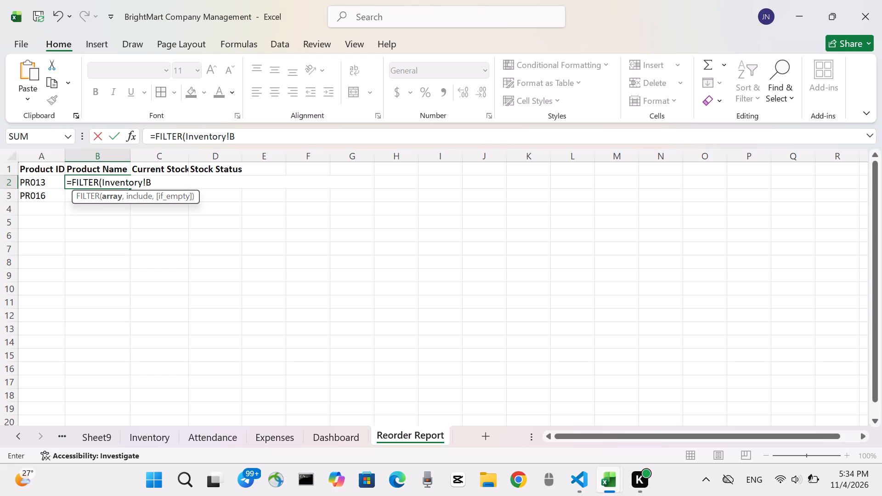
key(2)
key(shift+colon)
text(B21)
Add the include condition Inventory!L2:L21="Reorder Stock" to the FILTER formula in B2.
key(comma)
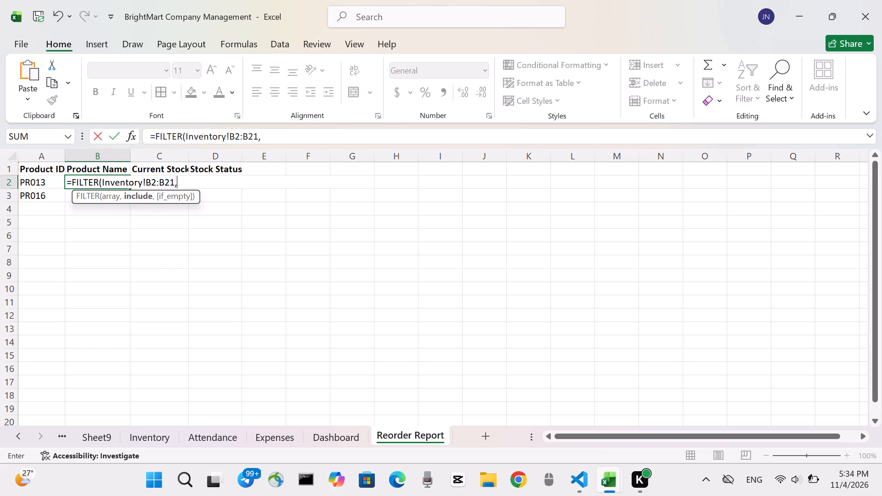
text(nventr)
key(BackSpace)
text(ory)
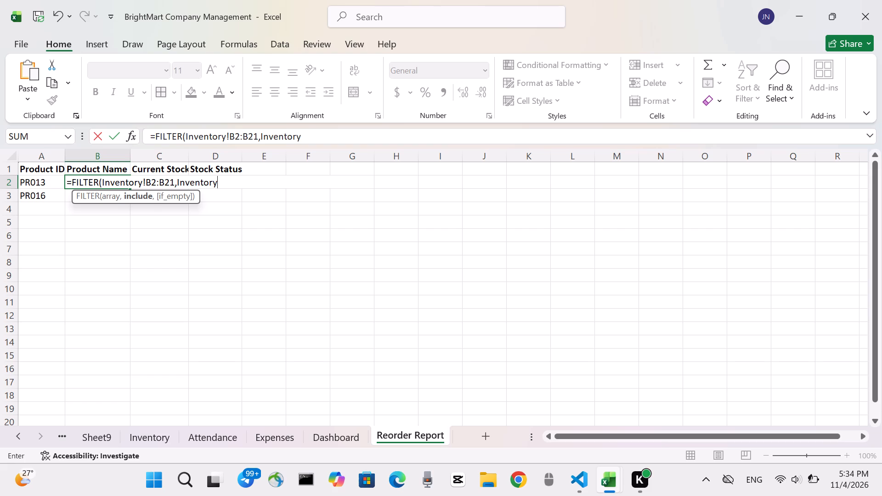
key(shift+exclam)
key(l)
key(2)
key(shift+colon)
text(L21)
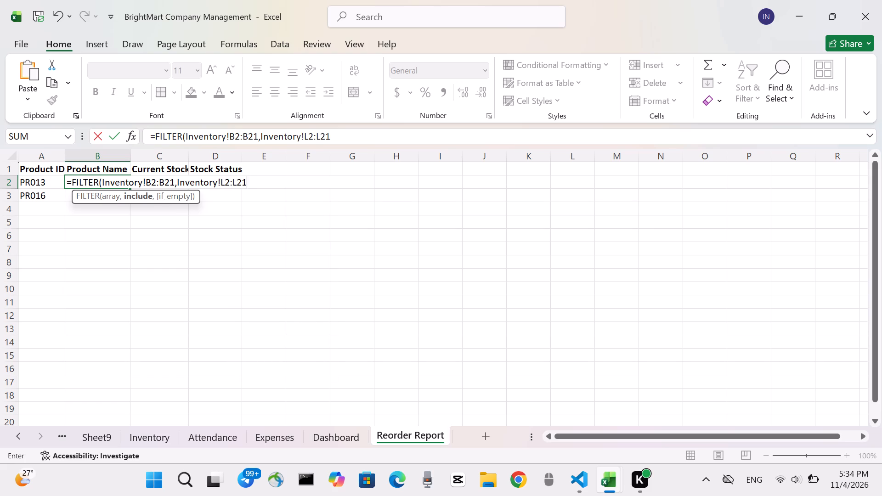
key(equal)
key(shift+quotedbl)
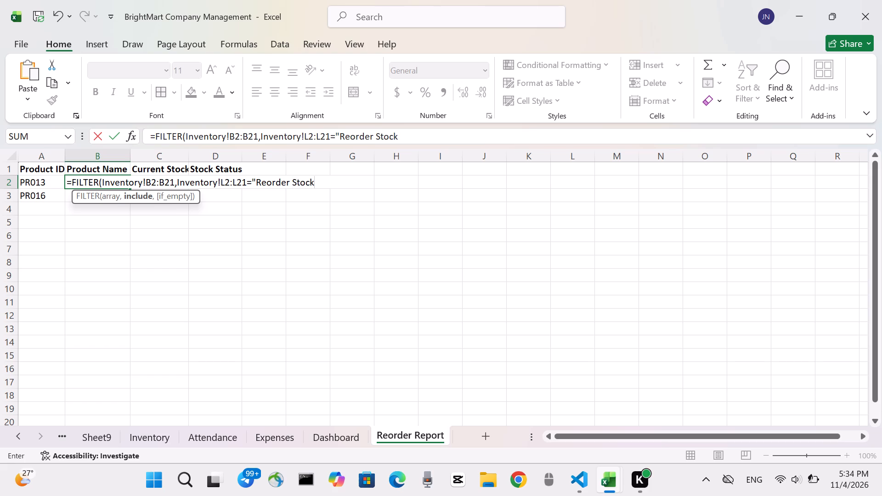
key(shift+quotedbl)
Complete the FILTER formula in B2 with an empty string "" as the if_empty argument and enter it.
key(comma)
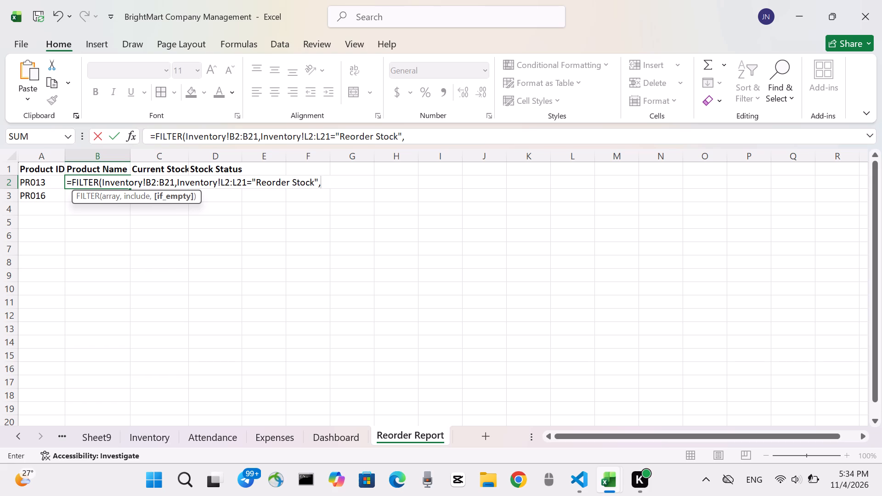
text("")
key(shift+parenright)
key(Return)
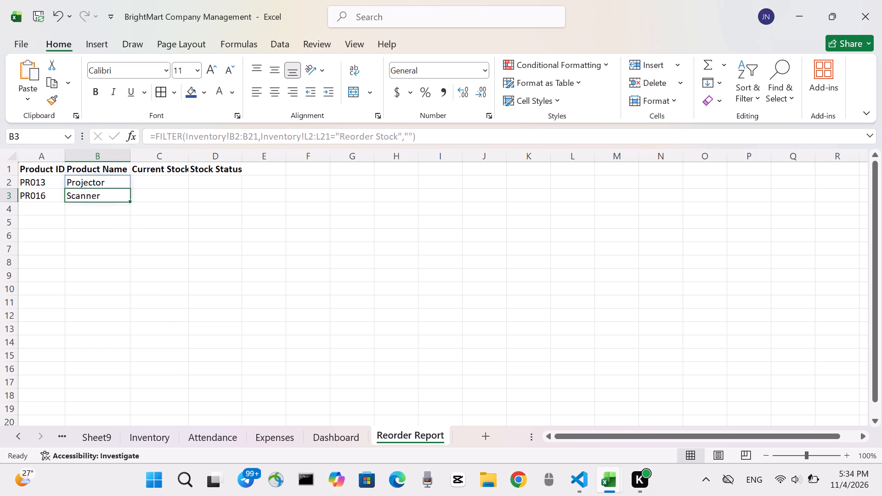
Begin a FILTER formula in C2 under Current Stock with Inventory!H2:H21 as the array.
click(166, 181)
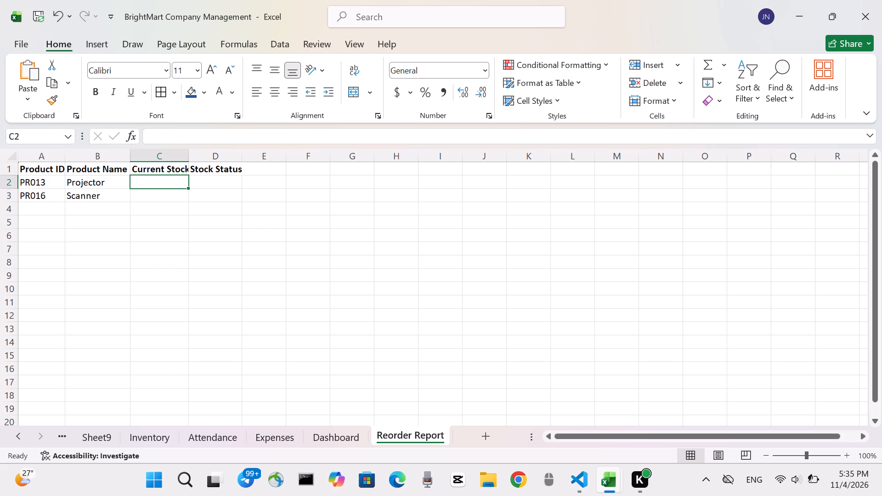
key(equal)
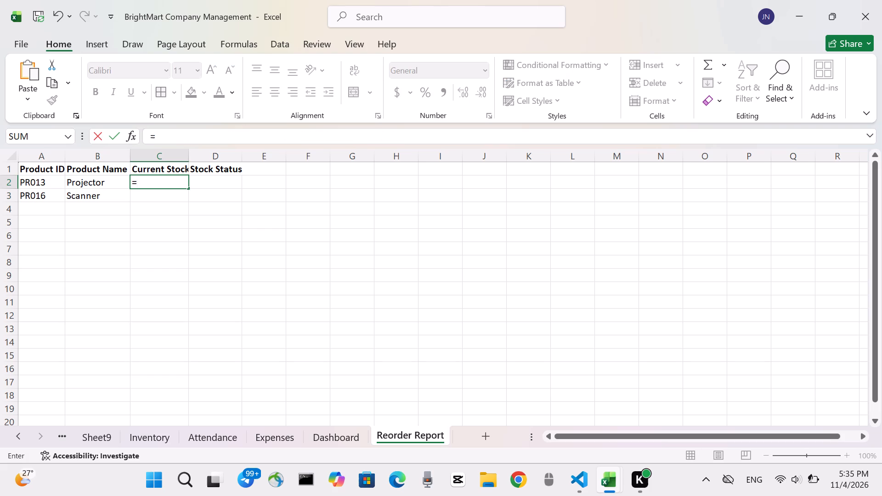
text(FILTER)
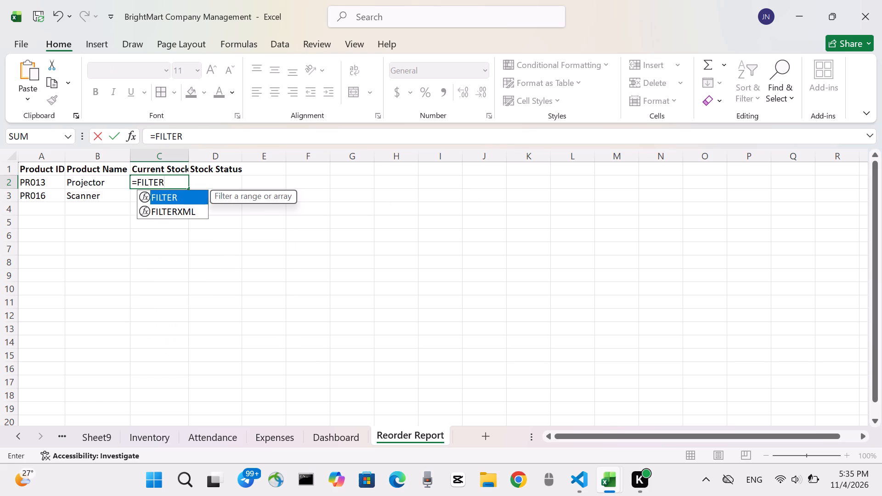
key(shift+parenleft)
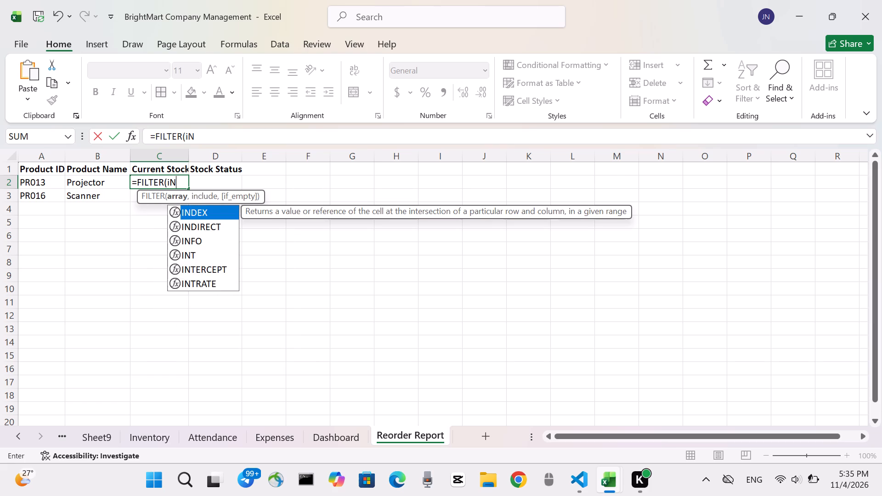
key(BackSpace)
key(BackSpace)
key(BackSpace)
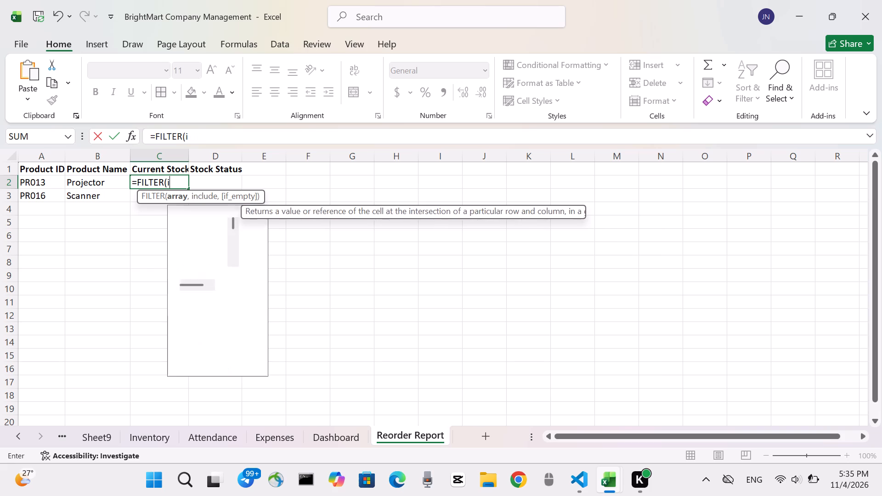
key(BackSpace)
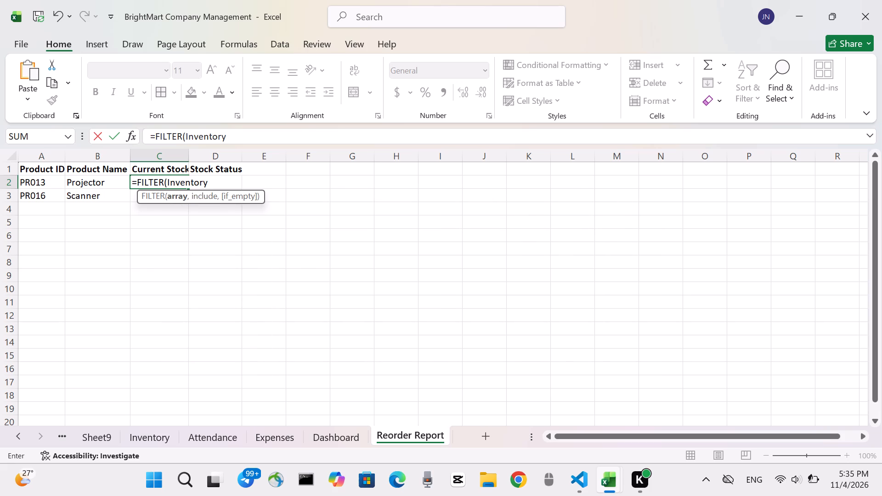
key(shift+exclam)
key(shift+colon)
text(H21)
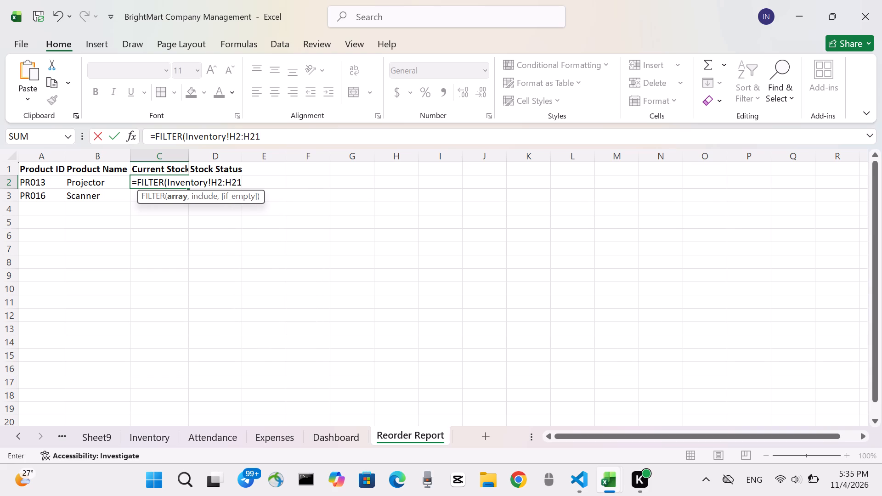
Complete the C2 FILTER formula with the include condition Inventory!L2:L21="Reorder Stock" and "" as if_empty, and enter it.
key(comma)
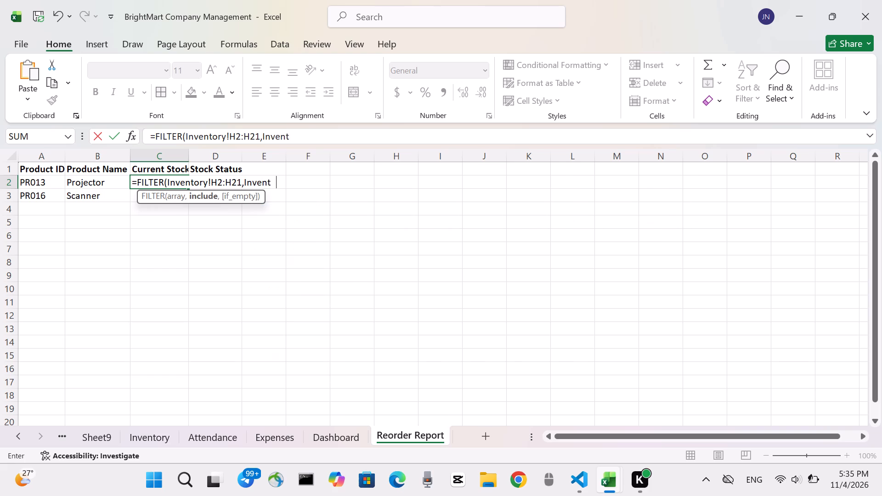
key(shift+exclam)
key(2)
key(shift+colon)
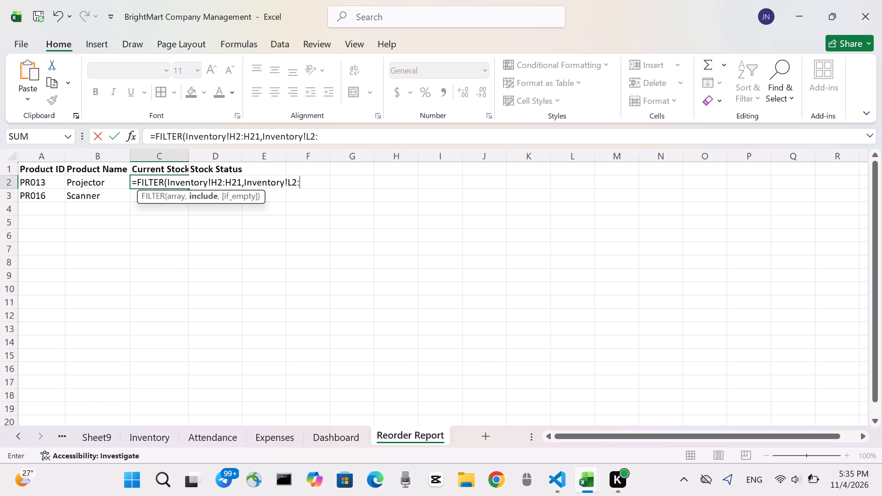
text(L21)
key(equal)
key(shift+quotedbl)
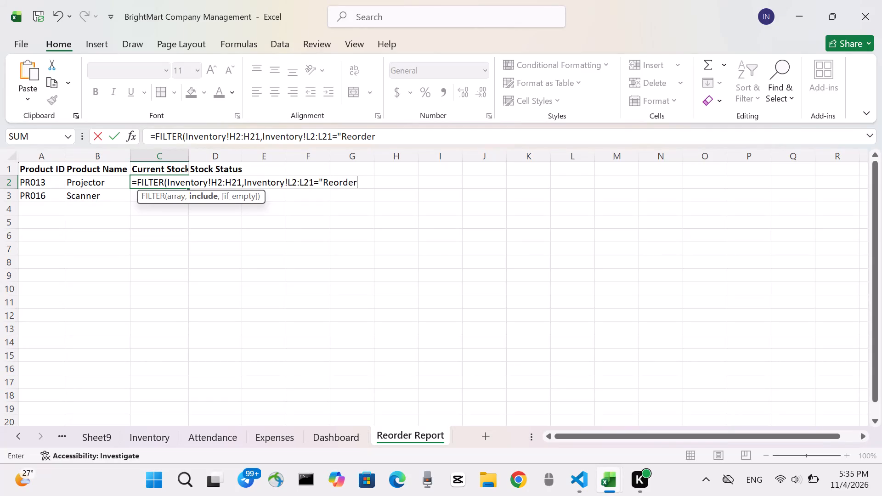
key(space)
text(tock)
text(",)
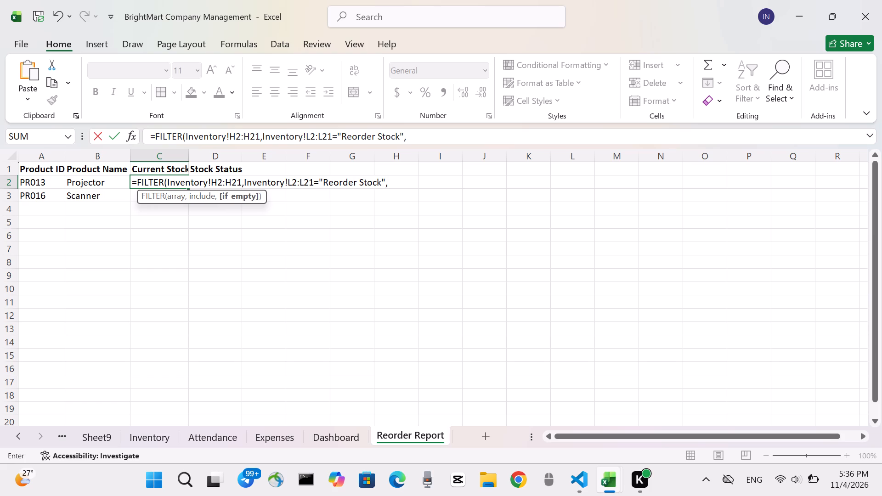
text("")
key(shift+parenright)
key(Return)
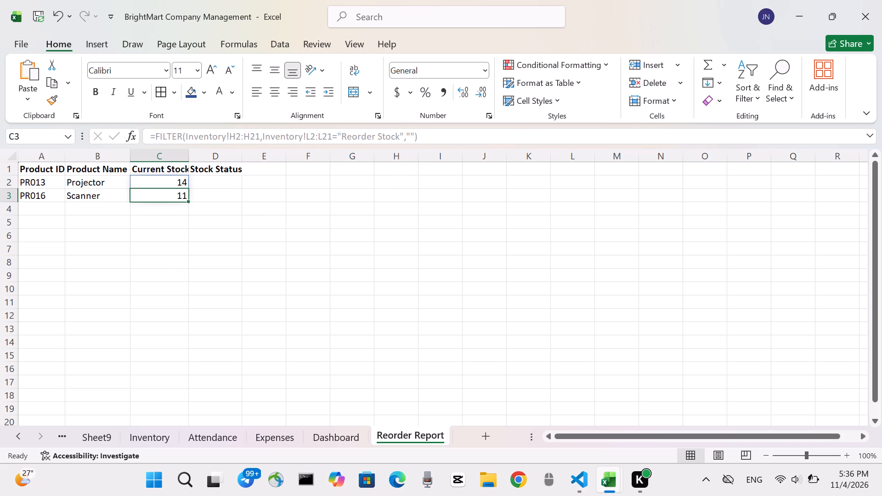
Begin a FILTER formula in D2 under Stock Status with Inventory!L2:L21 as the array.
click(205, 180)
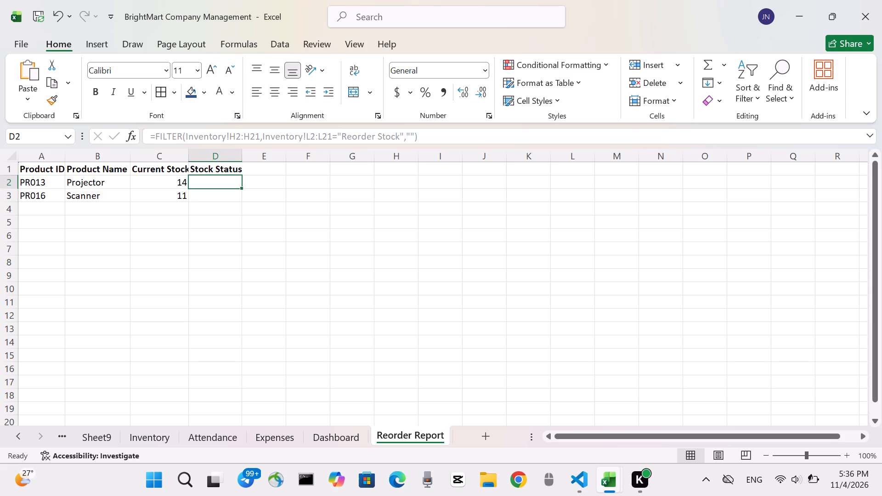
key(equal)
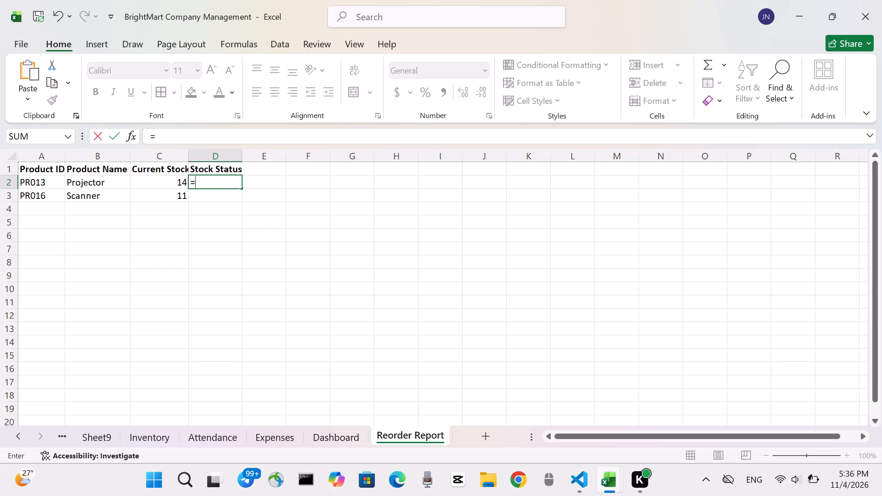
text(TER)
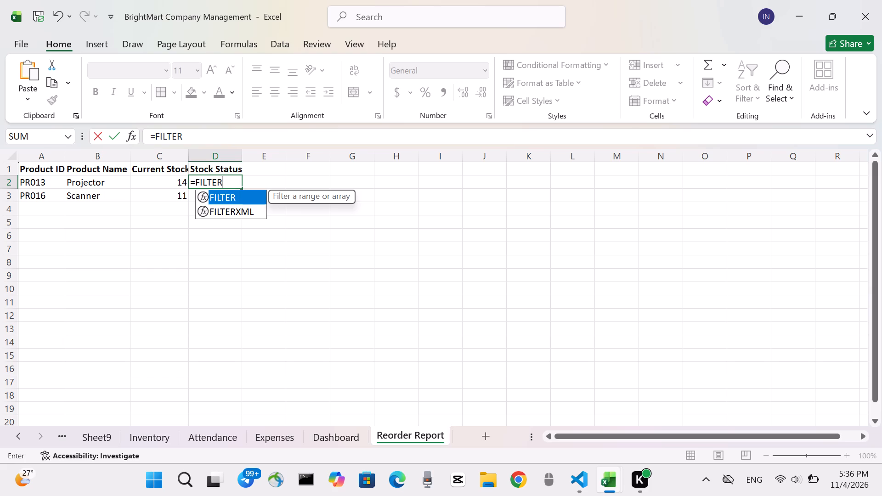
key(shift+parenleft)
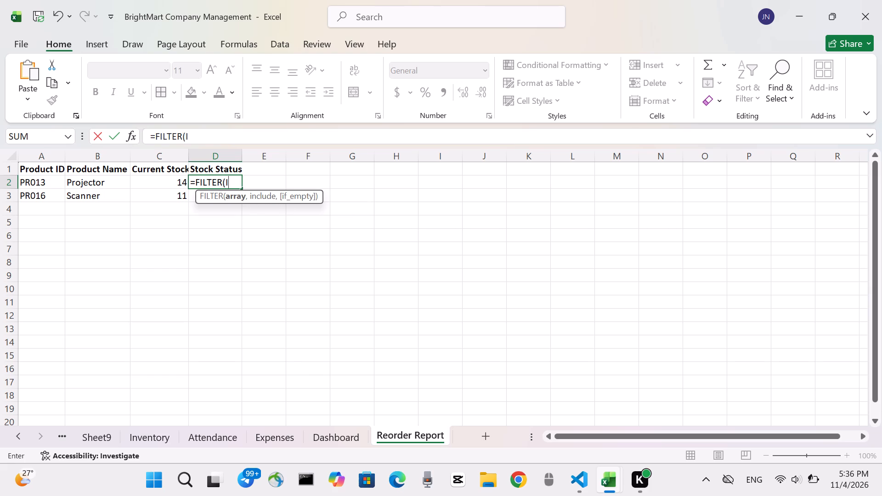
text(nventory)
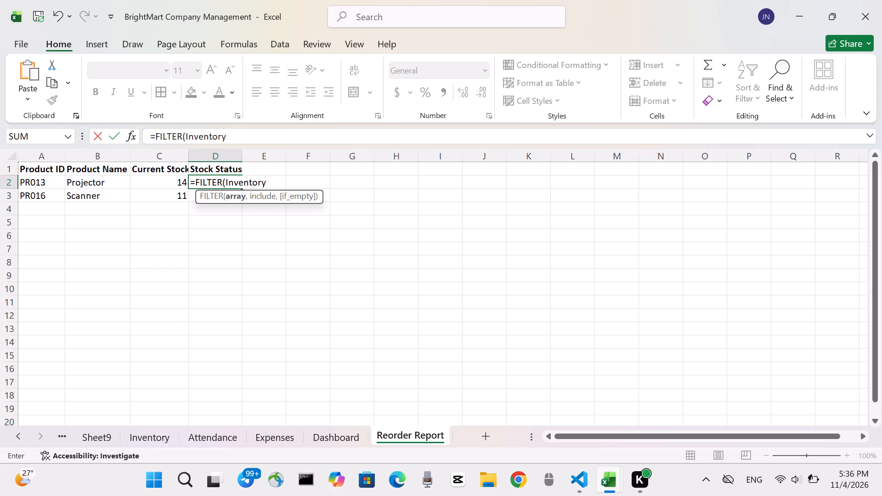
key(shift+exclam)
key(l)
key(2)
text(:L21)
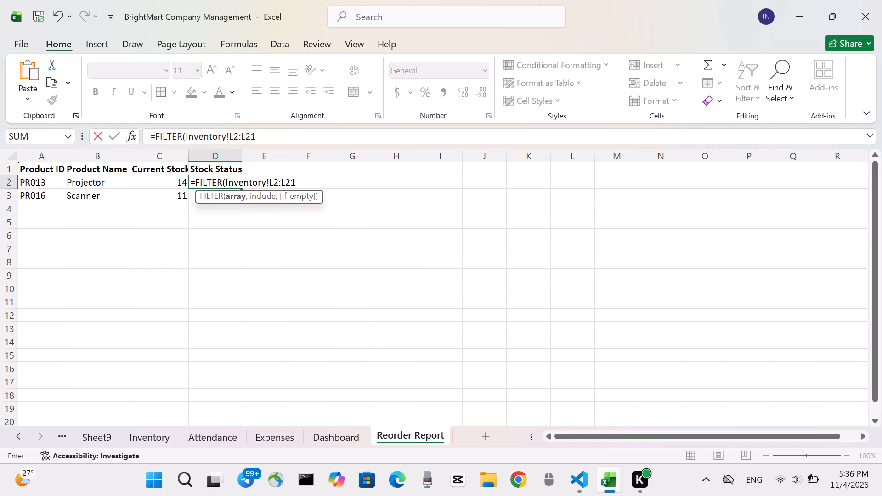
Add the include condition Inventory!L2:L21="Reorder Stock" to the FILTER formula in D2.
key(comma)
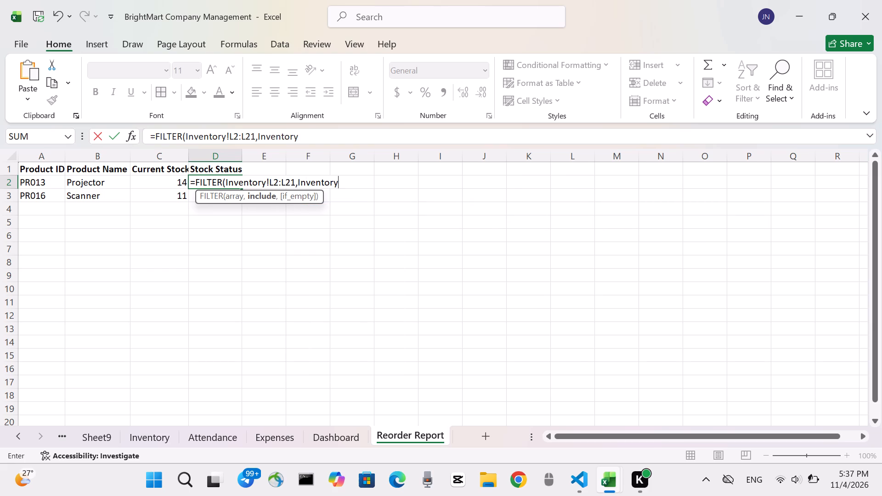
key(shift+exclam)
text(l2)
key(BackSpace)
key(BackSpace)
text(L2)
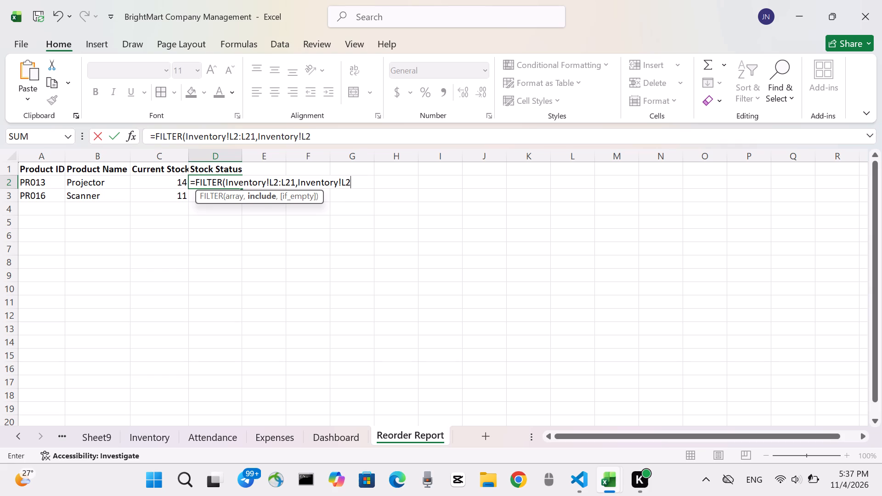
key(shift+colon)
text(L21)
key(equal)
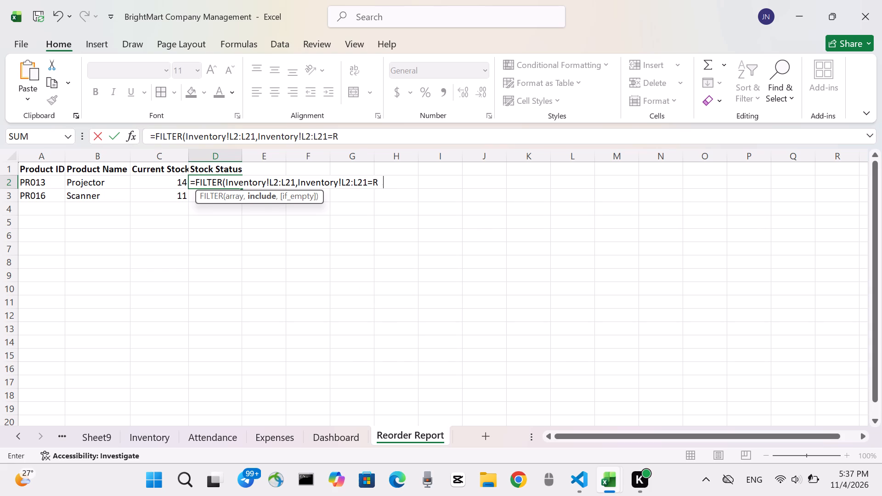
key(BackSpace)
key(BackSpace)
key(shift+quotedbl)
text(order)
key(space)
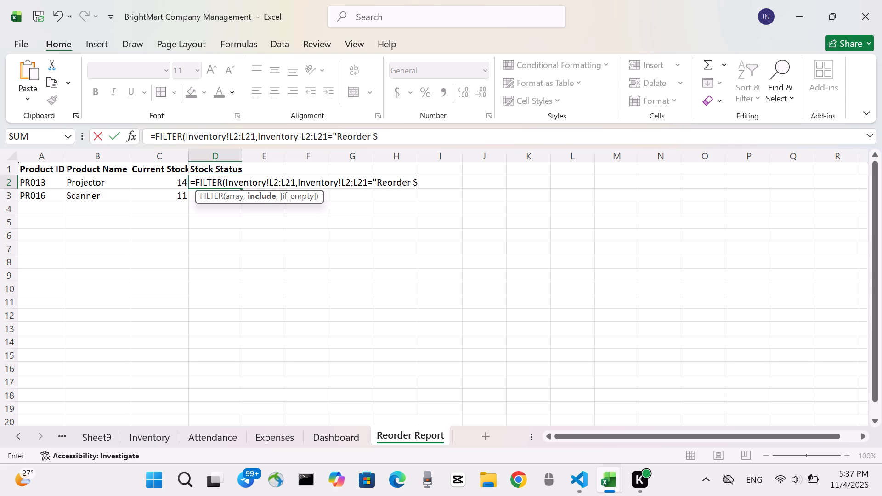
text(tock)
key(shift+quotedbl)
Complete the D2 FILTER formula with an empty string "" as the if_empty argument and enter it.
key(comma)
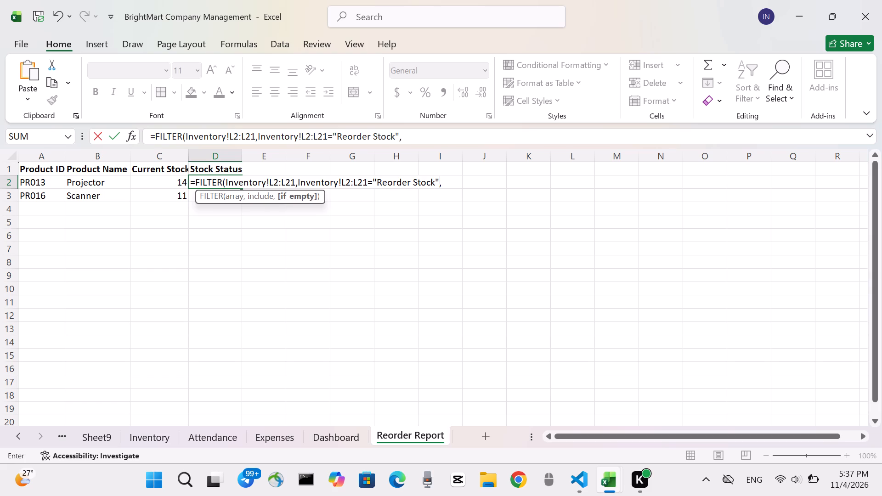
text("")
key(shift+parenright)
key(Return)
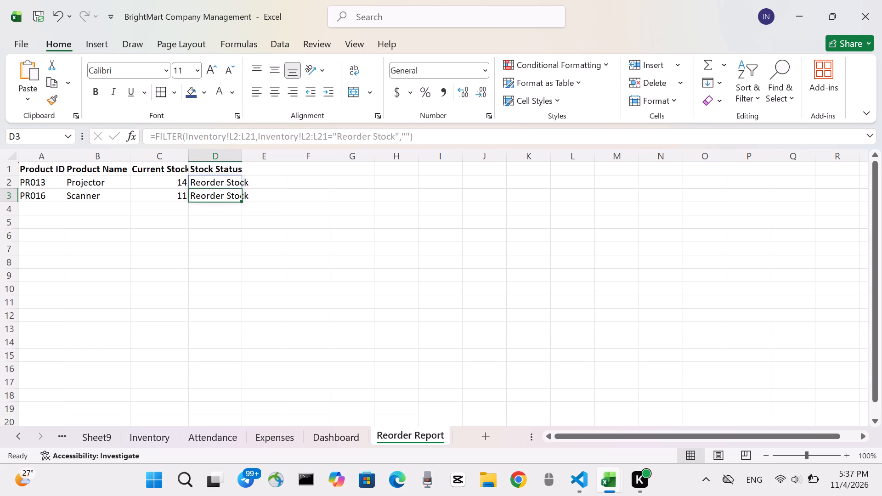
Widen column D of the Reorder Report so the Stock Status entries fit inside it.
click(240, 158)
drag(240, 158, 247, 160)
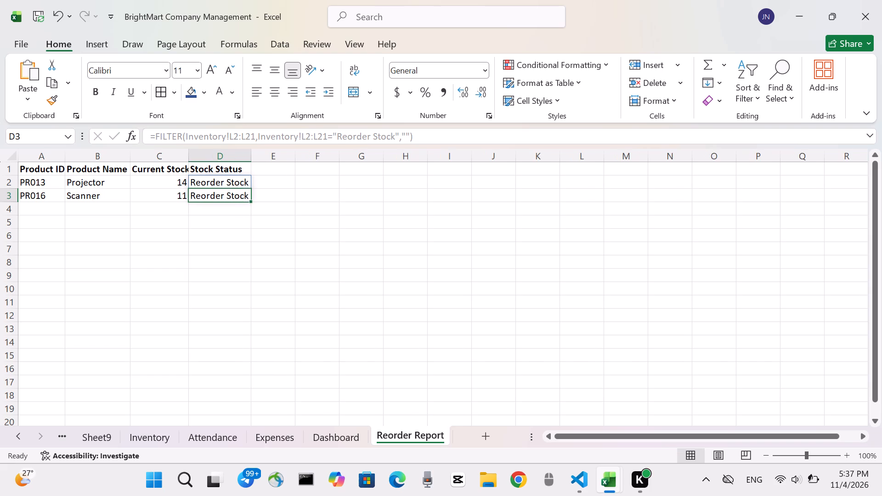
drag(247, 160, 249, 160)
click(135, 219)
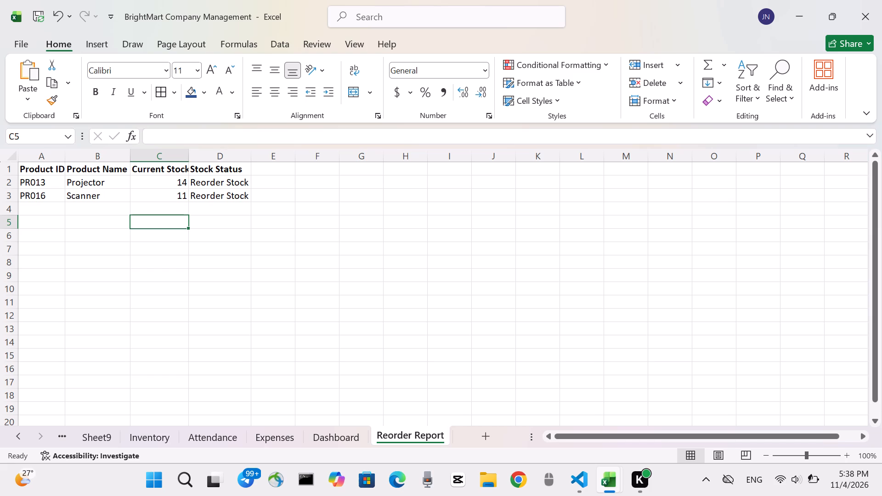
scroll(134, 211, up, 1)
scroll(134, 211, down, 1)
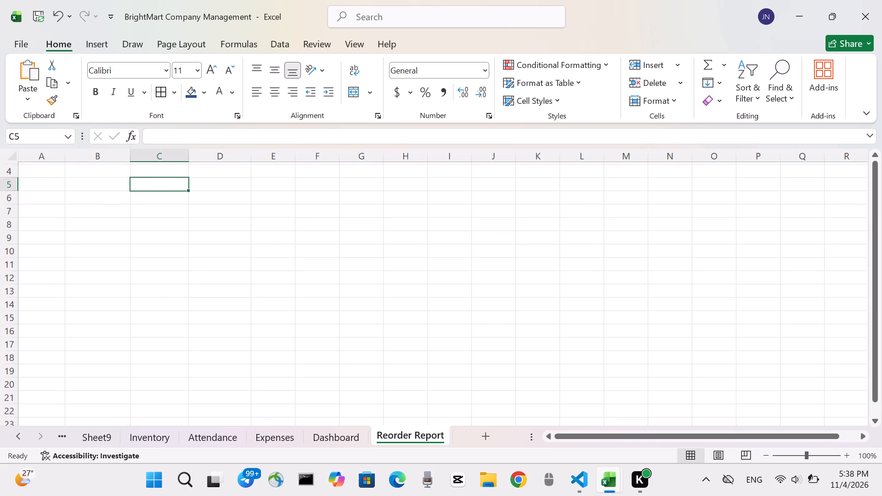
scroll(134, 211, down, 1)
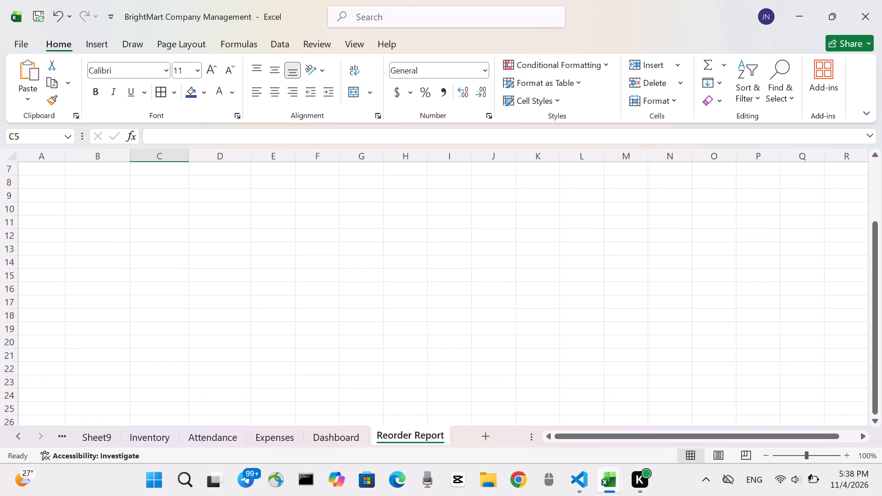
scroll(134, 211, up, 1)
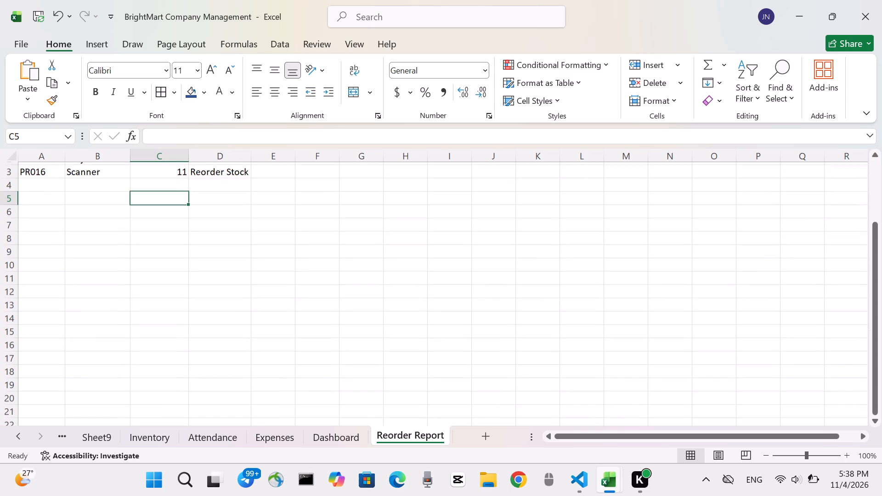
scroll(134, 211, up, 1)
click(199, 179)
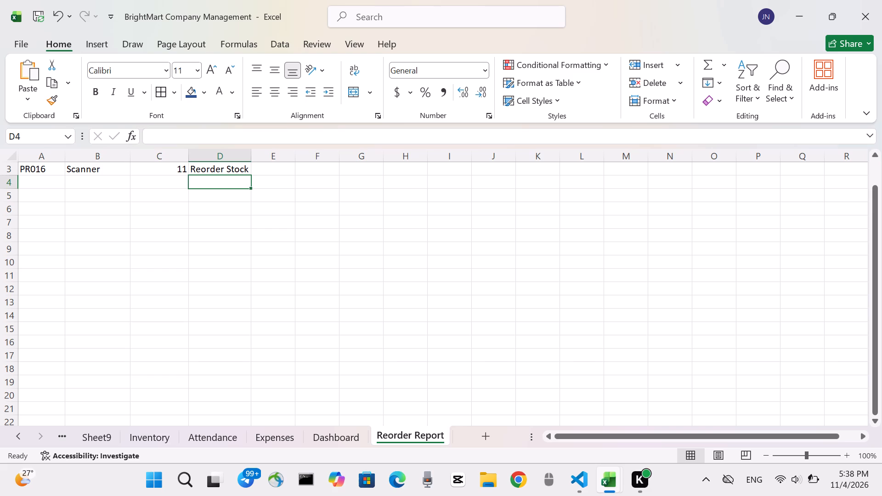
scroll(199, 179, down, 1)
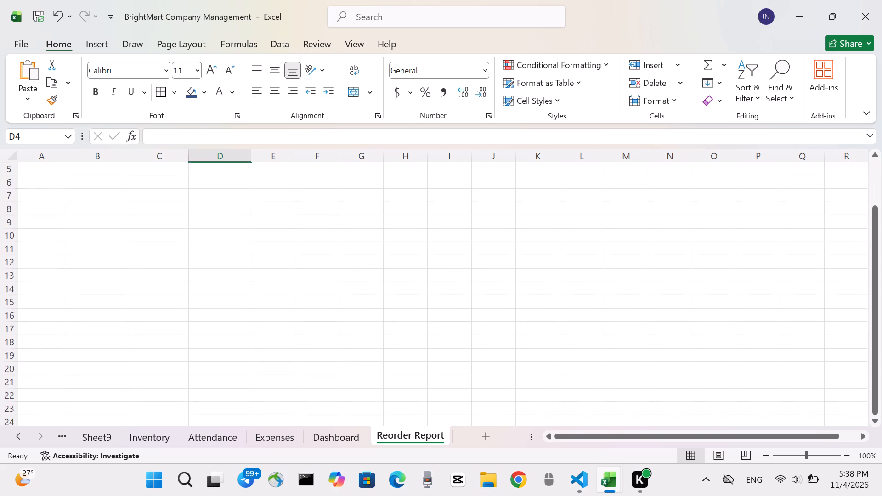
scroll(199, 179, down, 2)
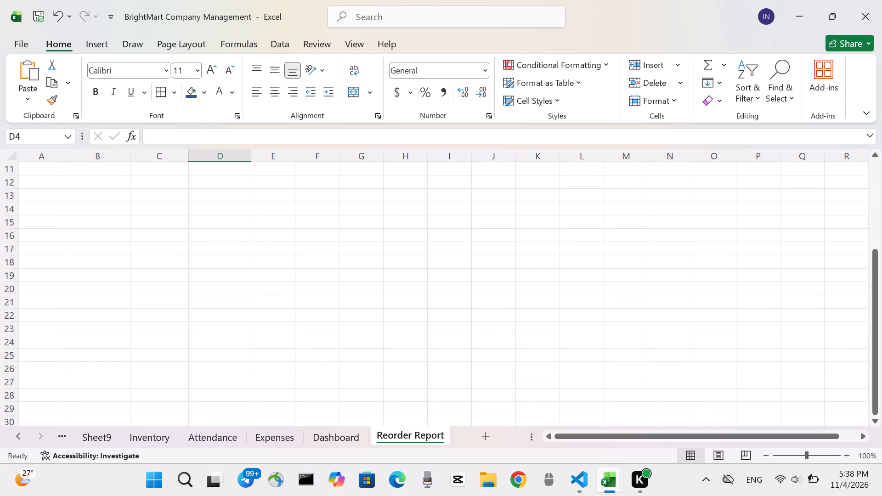
Rename the Dashboard sheet as Inventory Dashboard.
click(334, 437)
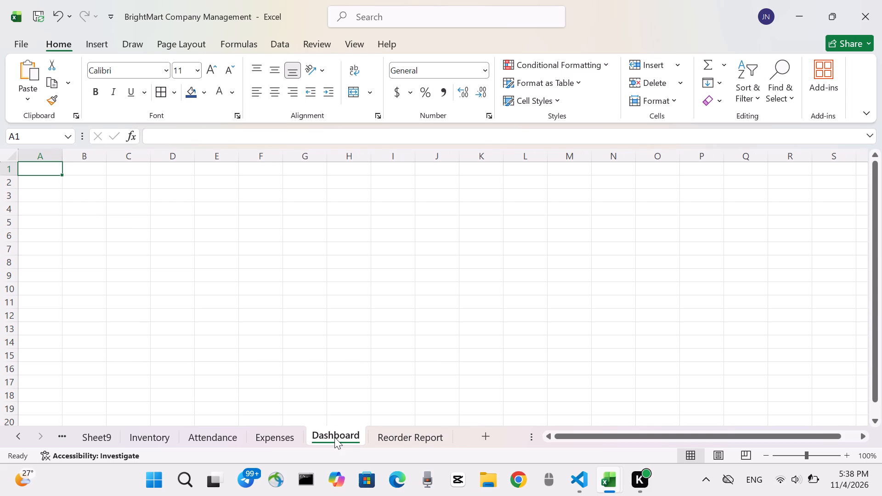
right_click(334, 437)
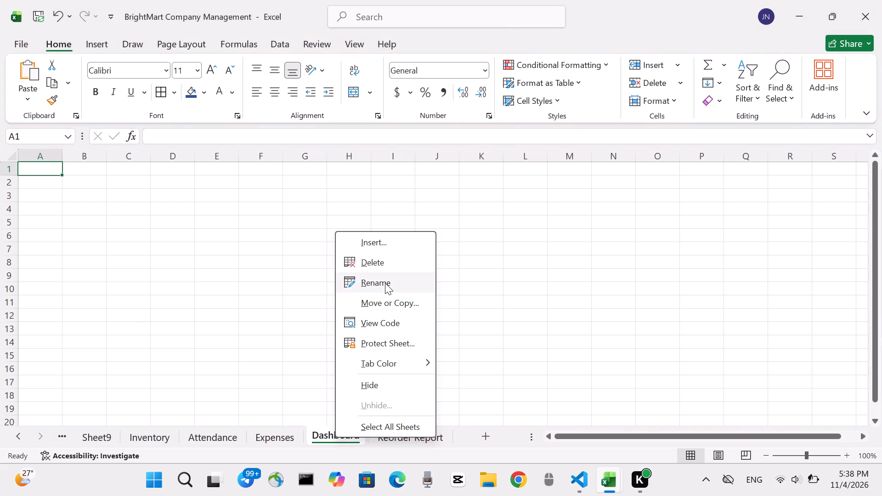
click(385, 283)
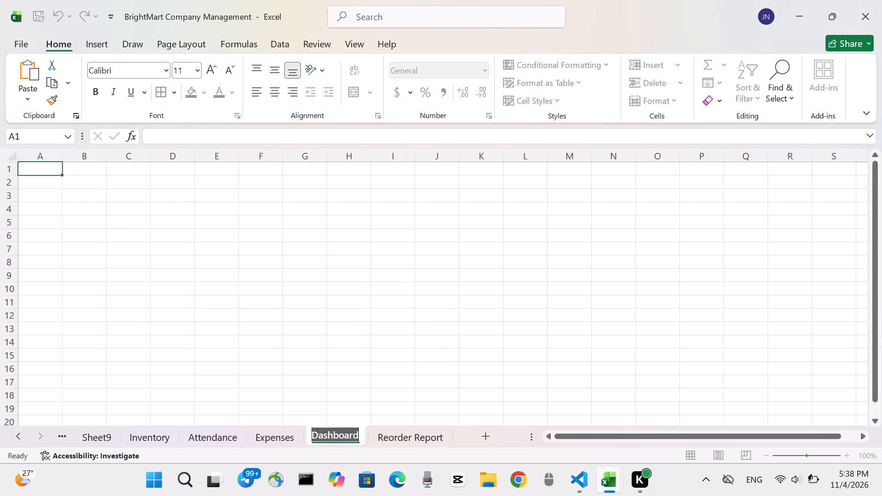
click(313, 433)
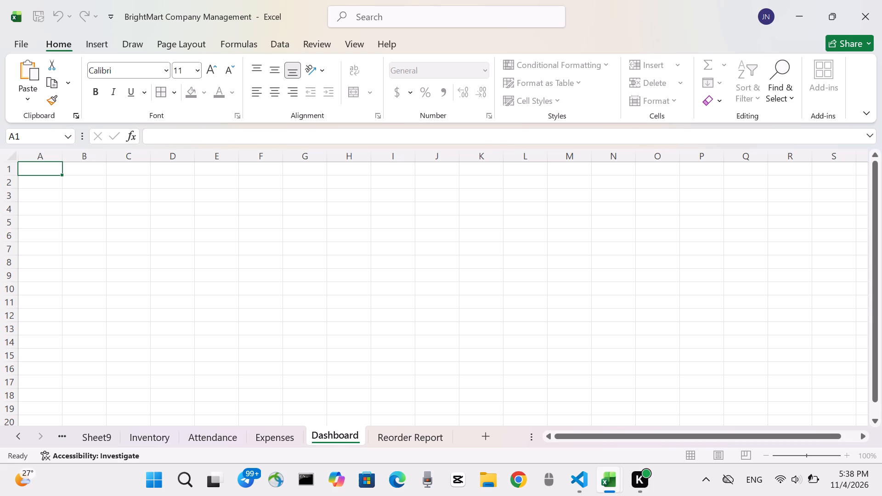
text(nve)
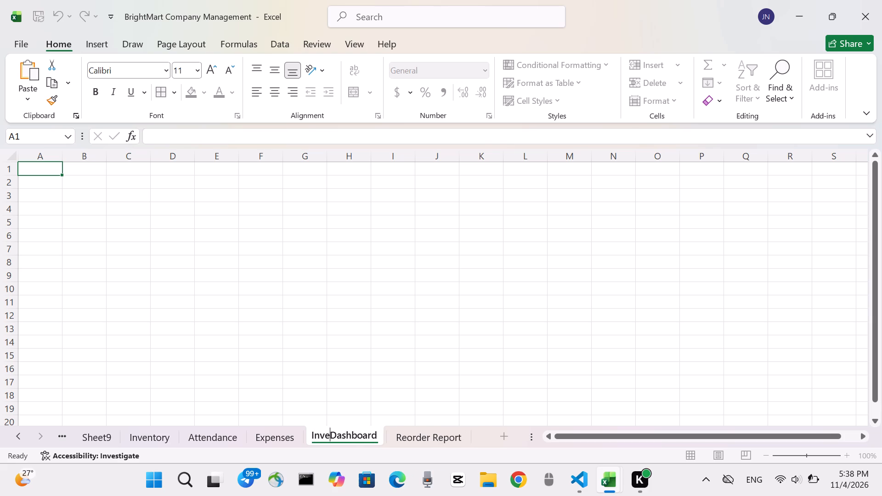
text(ntory)
key(space)
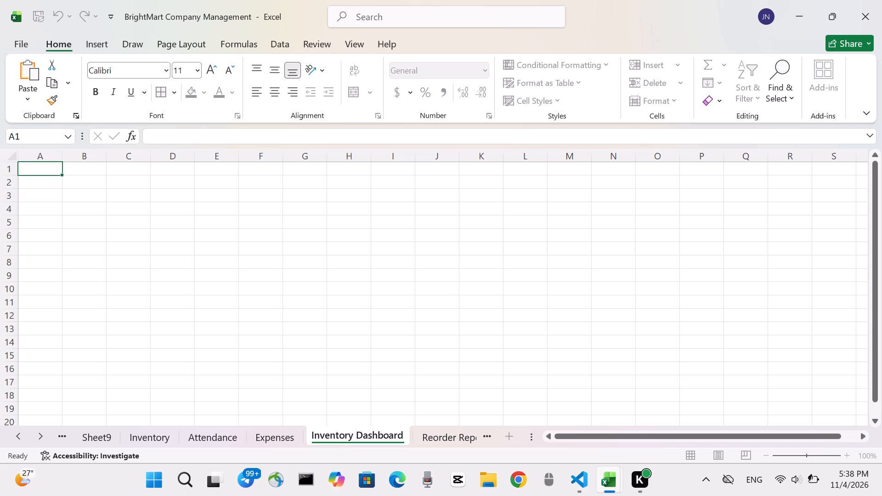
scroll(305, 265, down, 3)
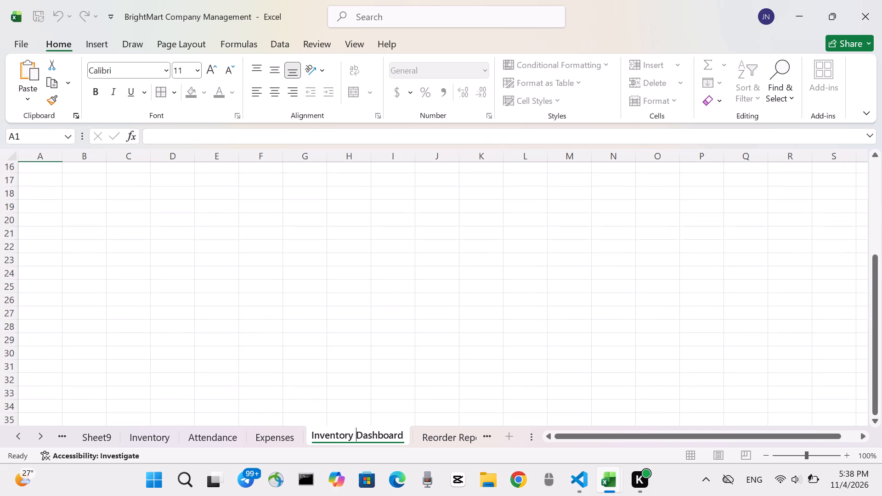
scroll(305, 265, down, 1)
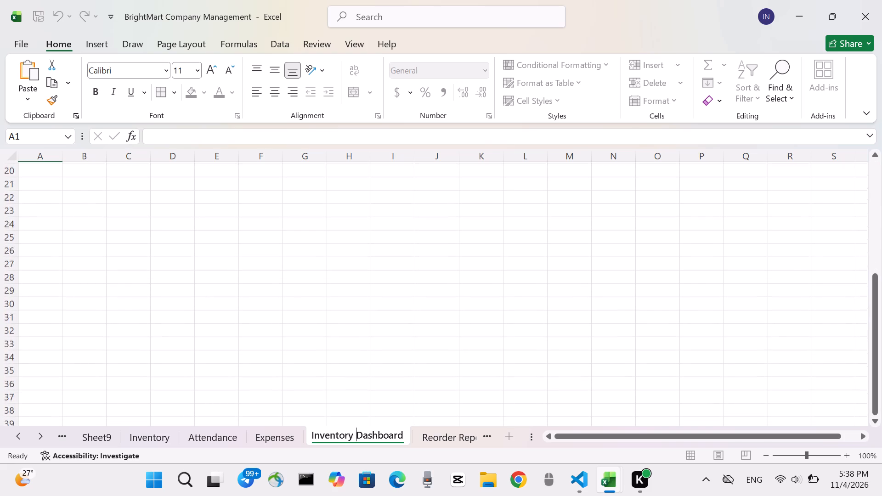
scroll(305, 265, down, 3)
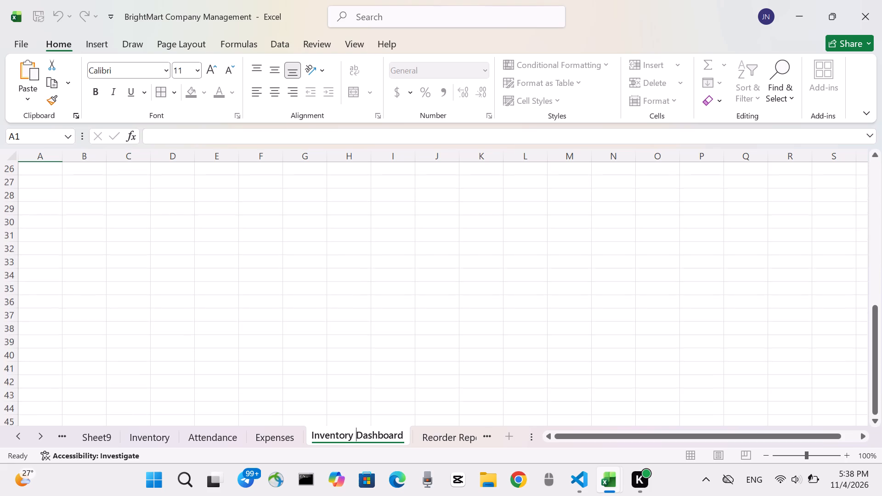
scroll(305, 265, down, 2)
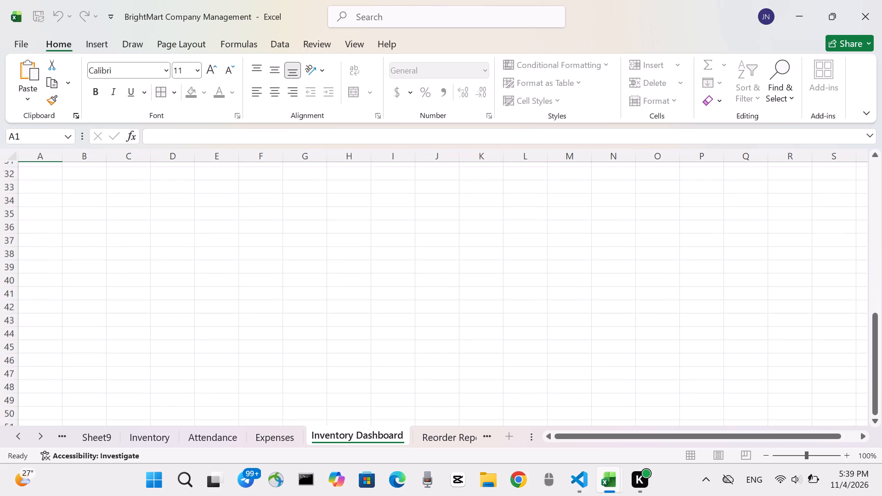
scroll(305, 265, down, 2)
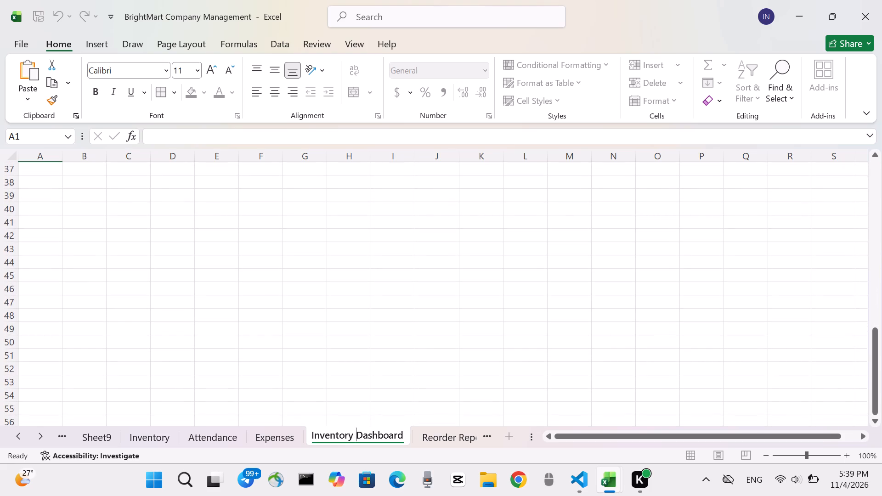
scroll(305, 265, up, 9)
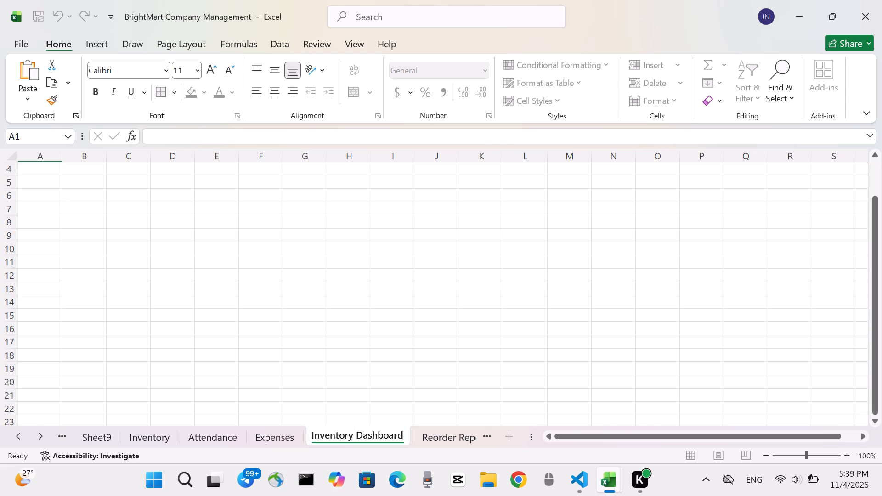
Widen column A of the Inventory Dashboard sheet to about four times its default width.
click(45, 172)
drag(62, 160, 187, 162)
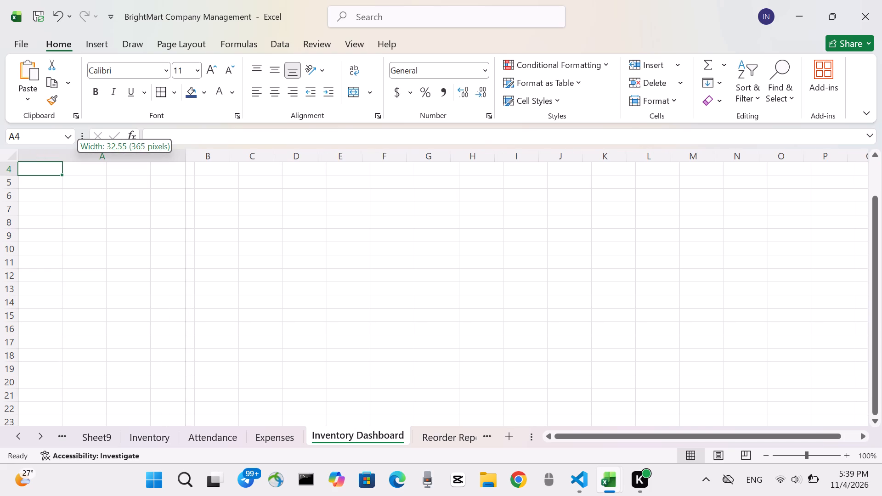
drag(187, 162, 194, 162)
click(55, 168)
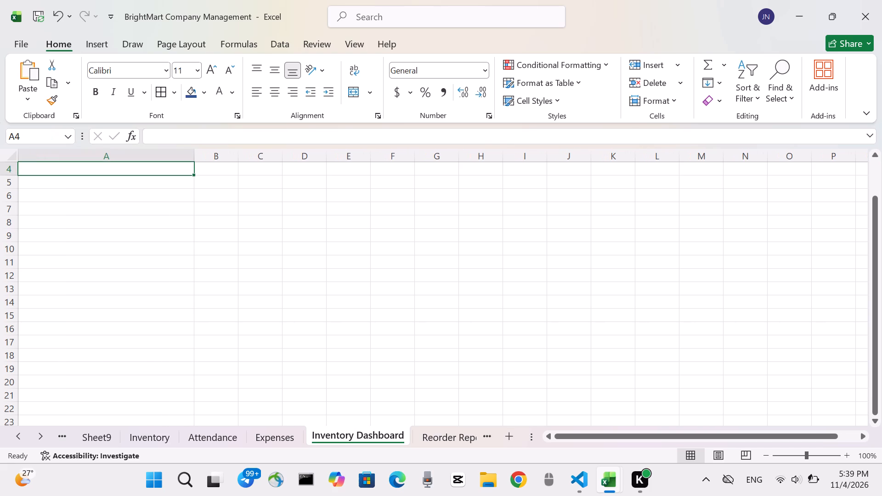
Enter the heading BRIGHTMART SUPPLIES LTD in A1 and the subheading INVENTORY MANAGEMENT DASHBOARD in A2.
scroll(55, 168, up, 3)
scroll(55, 168, down, 2)
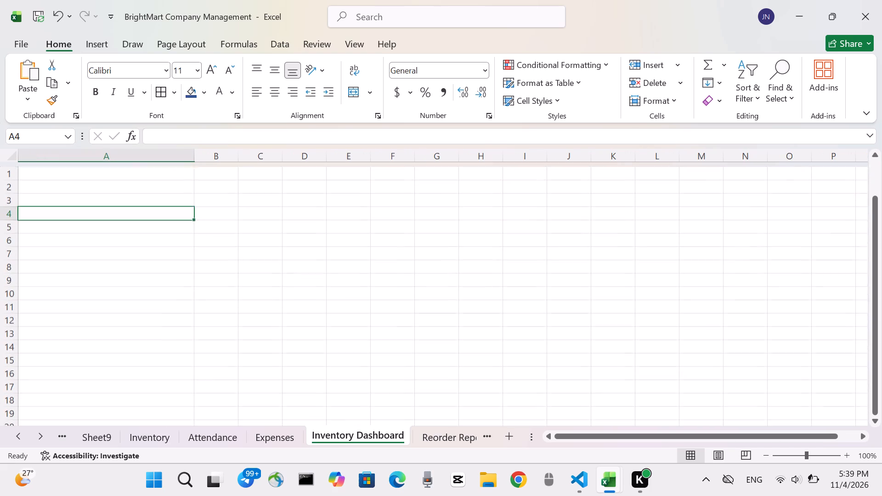
scroll(55, 168, down, 1)
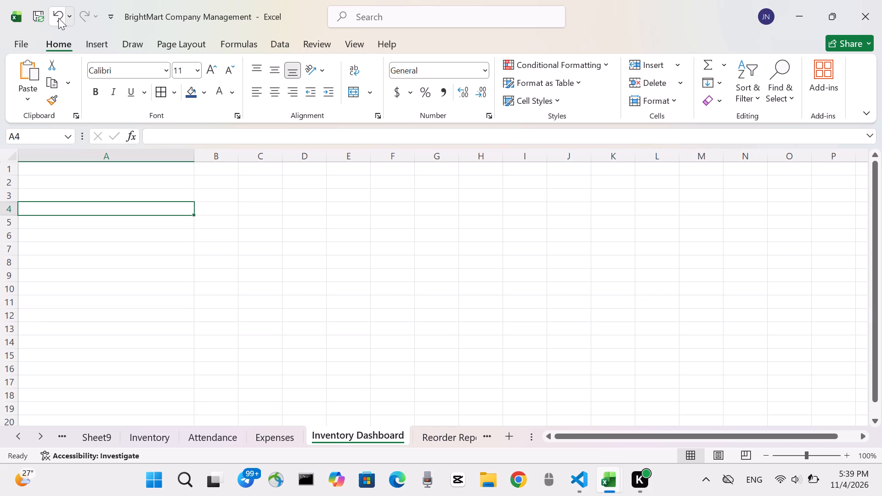
click(43, 171)
text(BRIGHTMART)
key(space)
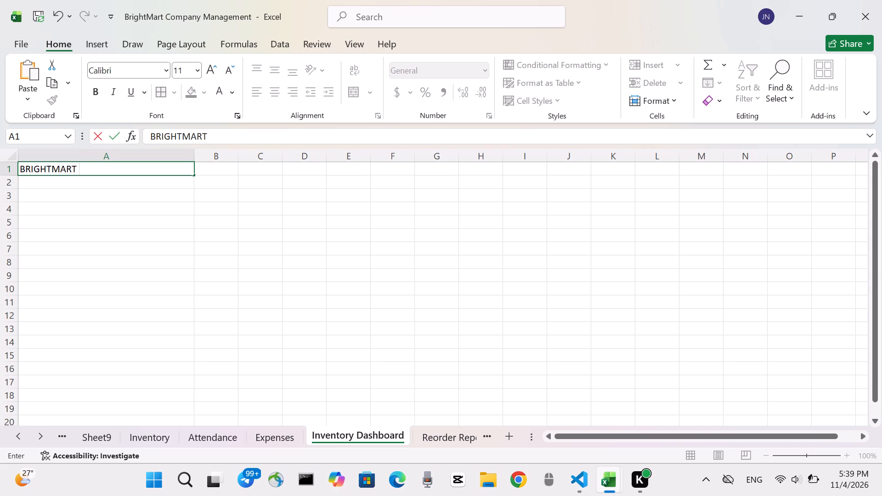
text(SUPPLIES)
key(space)
text(LTD)
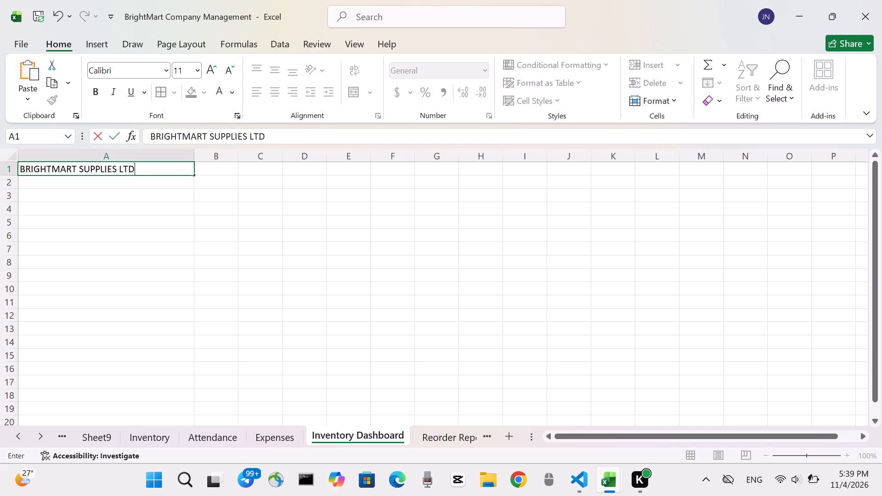
key(Down)
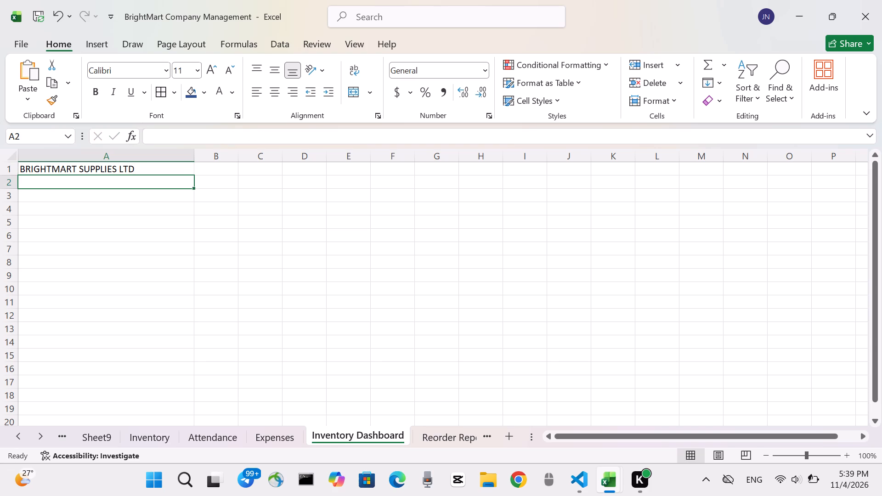
text(INVENTORY MANAGEMENT DASHBOARD)
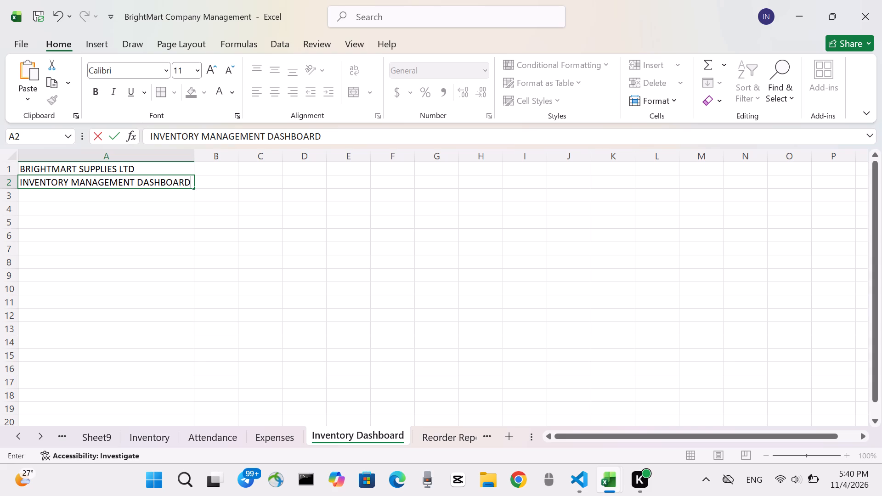
key(Down)
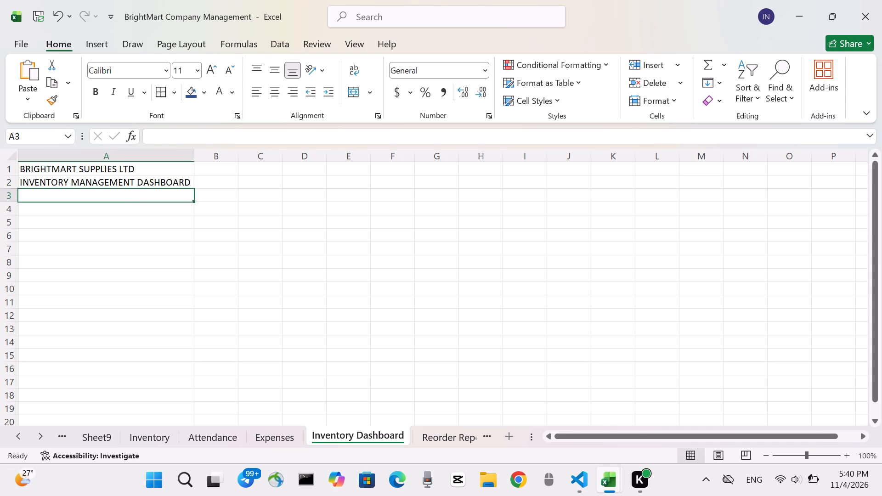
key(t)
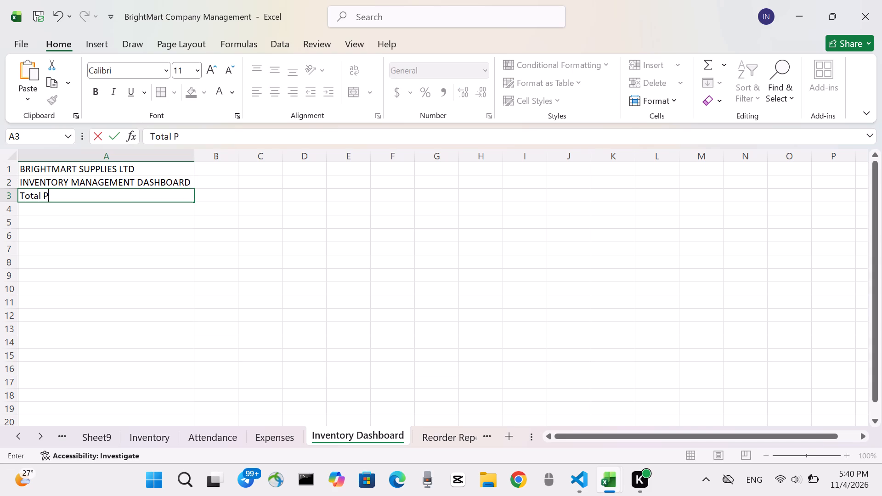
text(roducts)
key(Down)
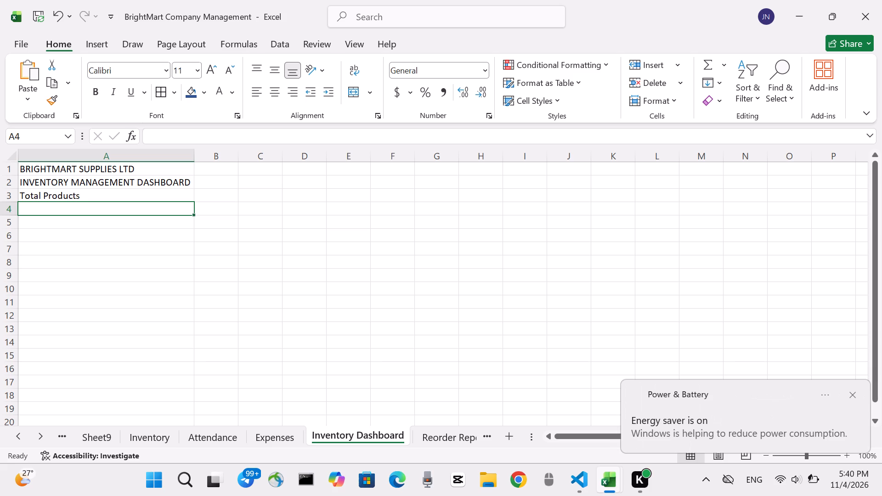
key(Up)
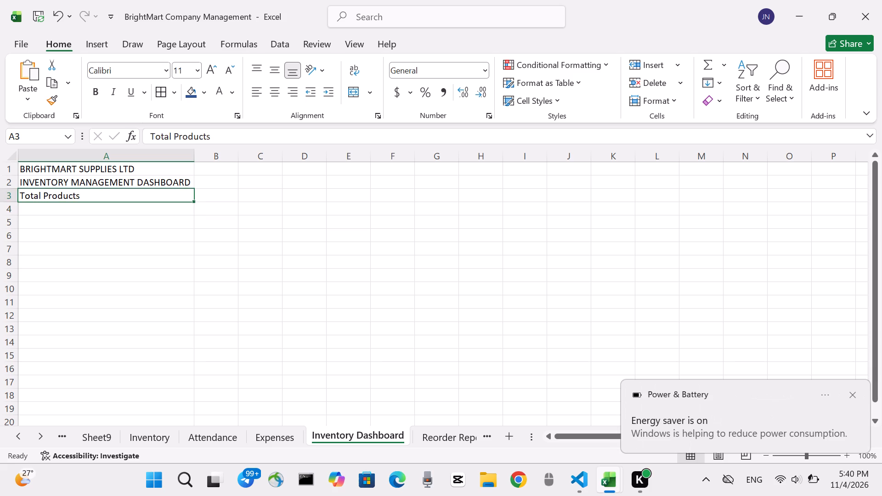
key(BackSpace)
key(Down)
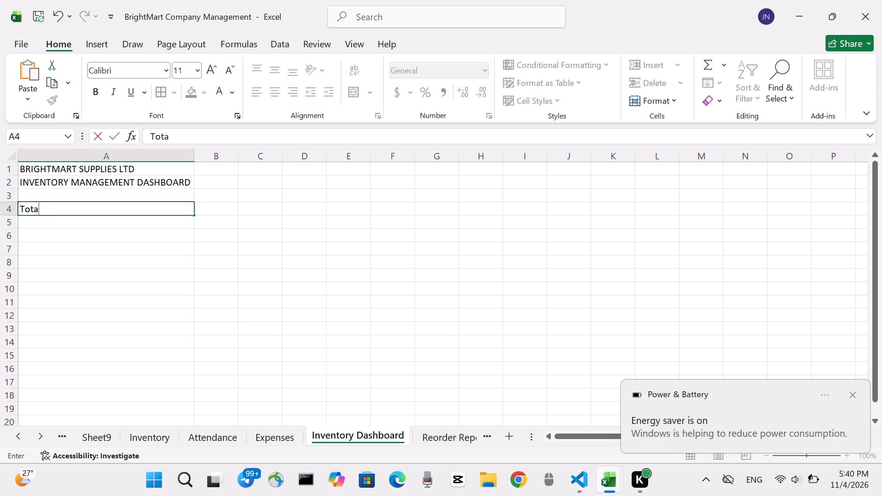
Enter the metric labels Total Products in A4, Total Stock Units in A5 and Total Inventory Value in A6.
text(roducts)
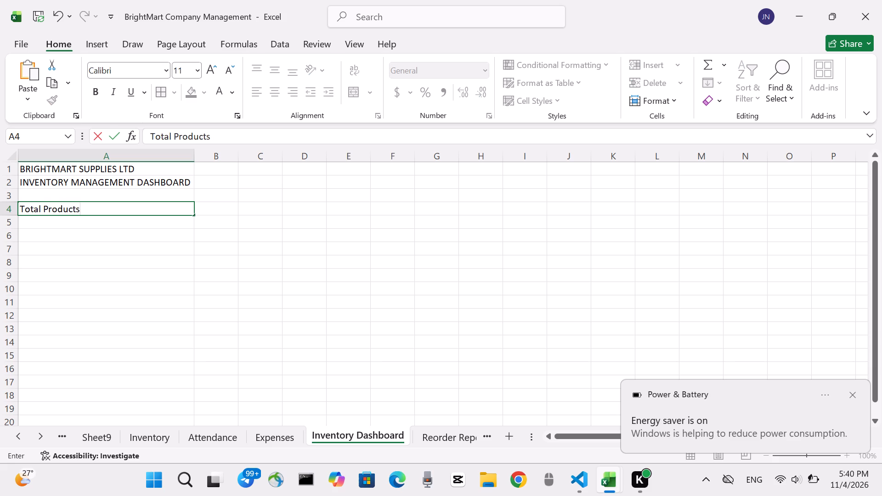
key(Down)
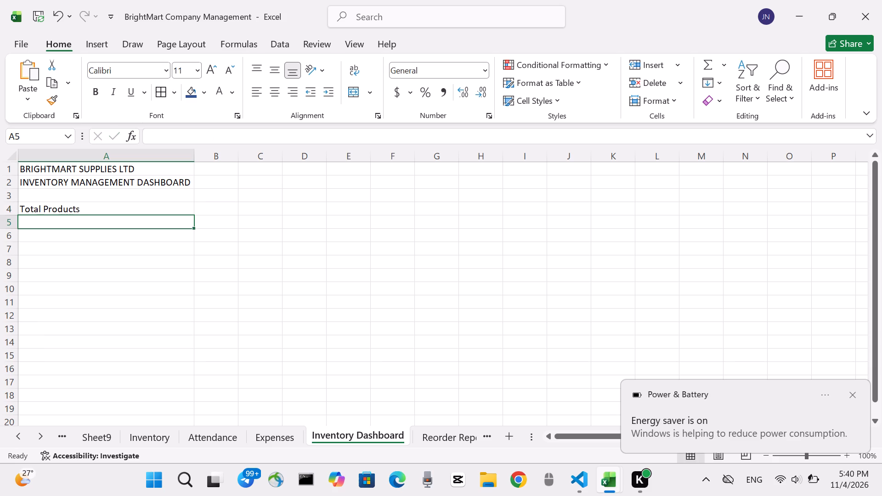
key(i)
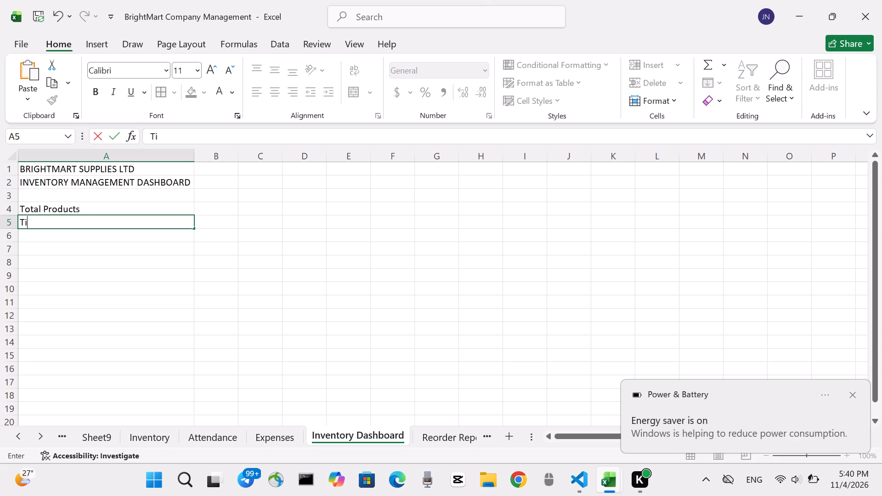
key(BackSpace)
text(otal)
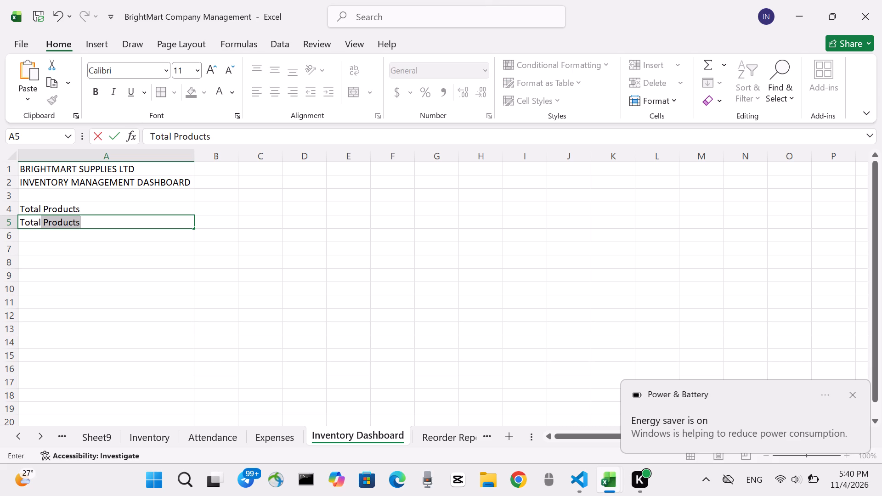
key(space)
text(tock)
key(space)
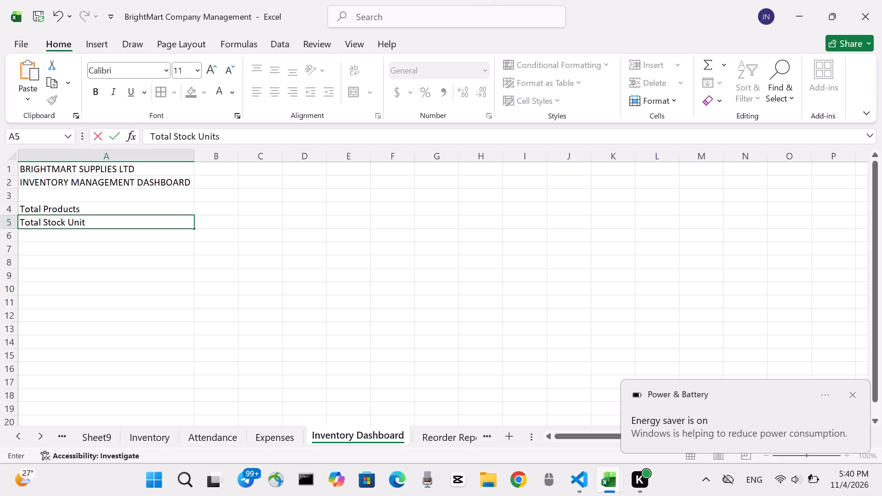
key(Down)
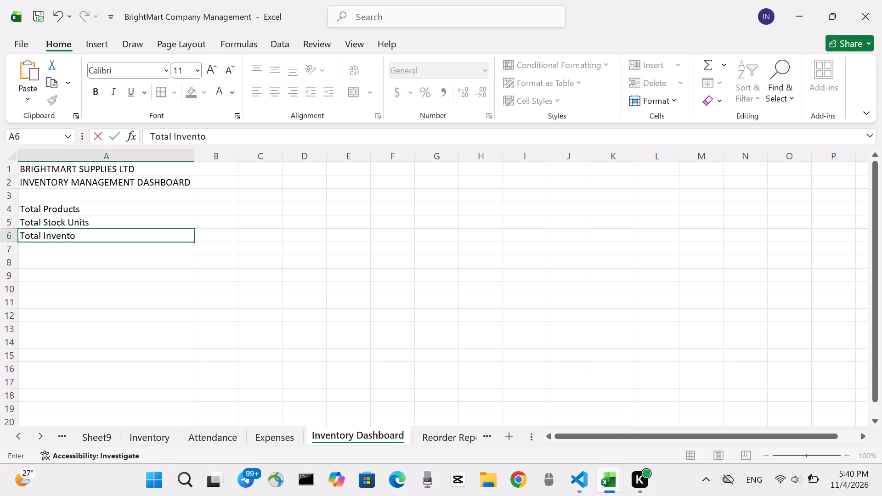
key(space)
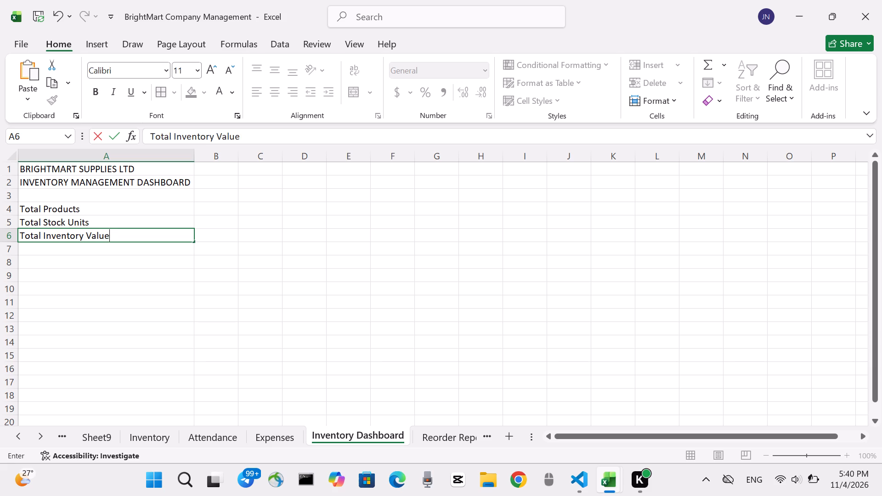
key(Down)
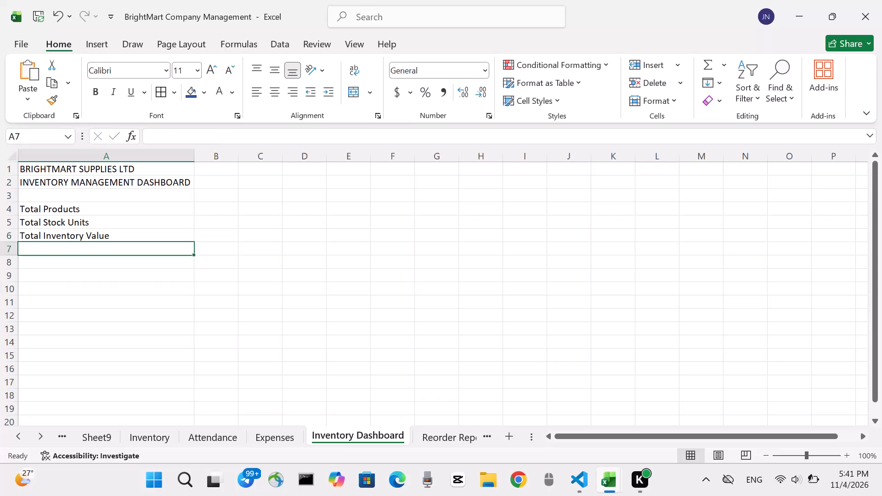
Add the metric labels Products to Reorder in A7 and Average Stock Value in A8.
text(roducts)
key(space)
text(to)
key(space)
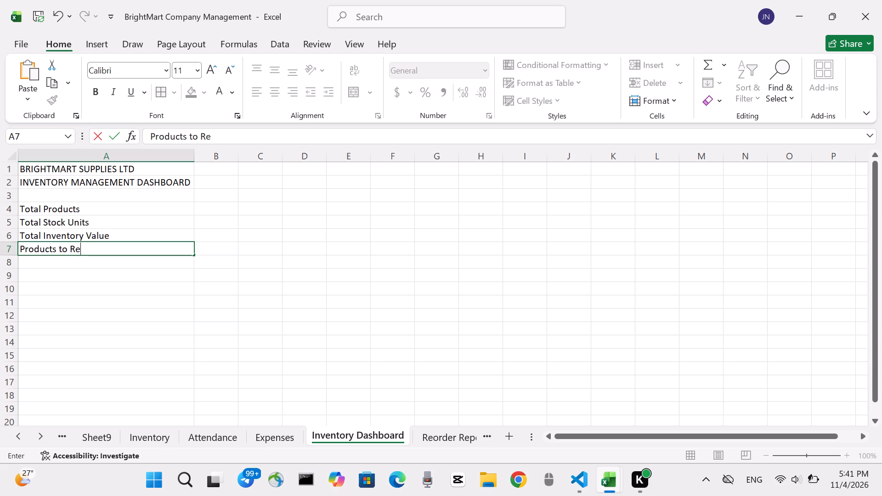
text(order)
key(Down)
text(verage)
key(space)
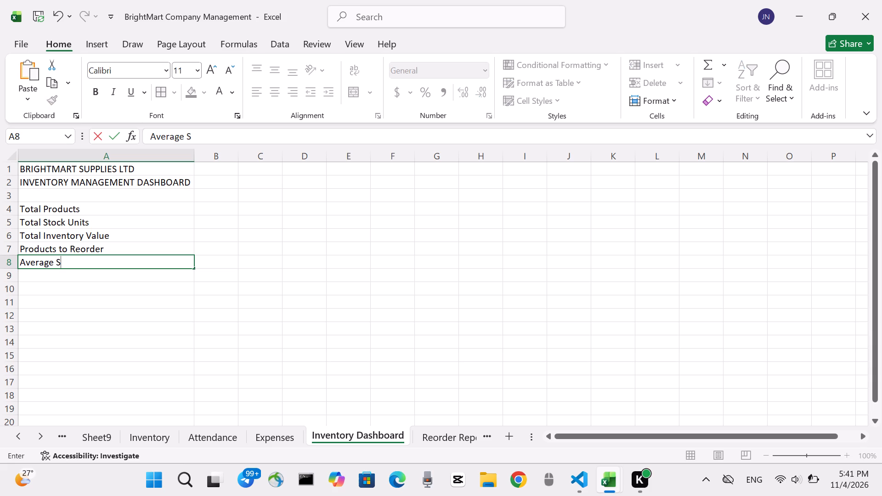
text(tock)
key(space)
text(alue)
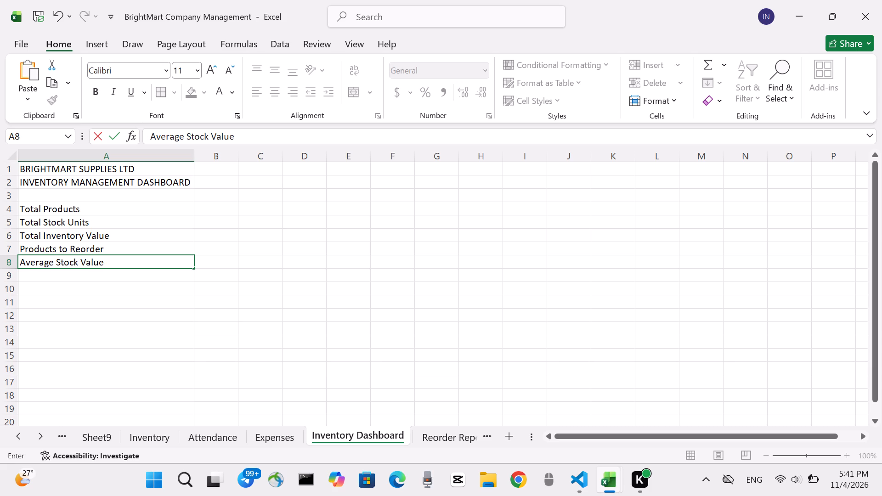
Fill Total Products in B4 with the formula =COUNTA(Inventory!A2:A21).
scroll(110, 247, up, 1)
click(229, 210)
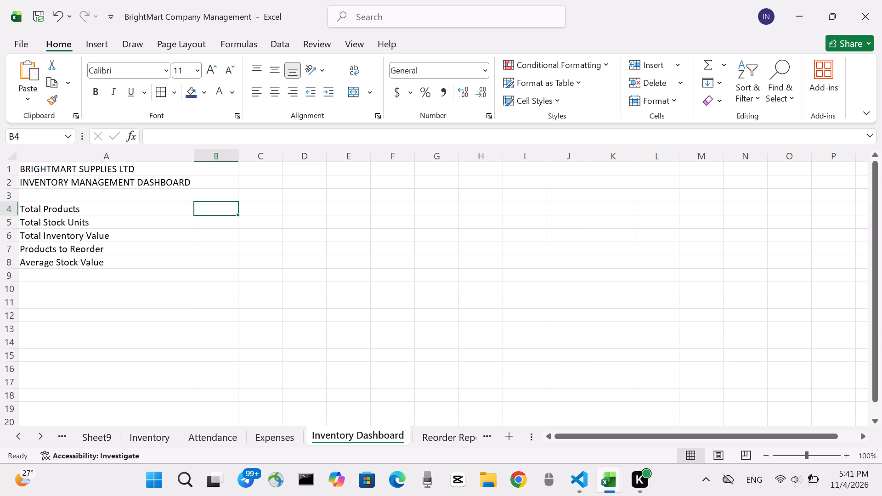
key(equal)
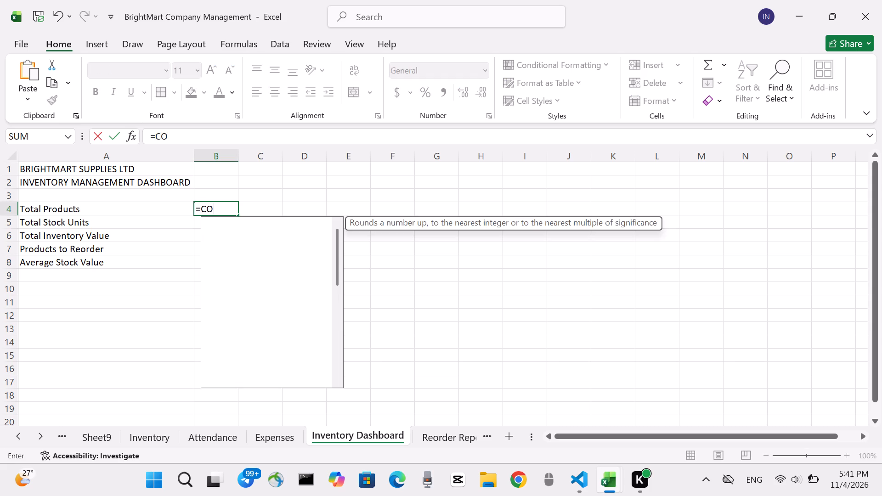
key(a)
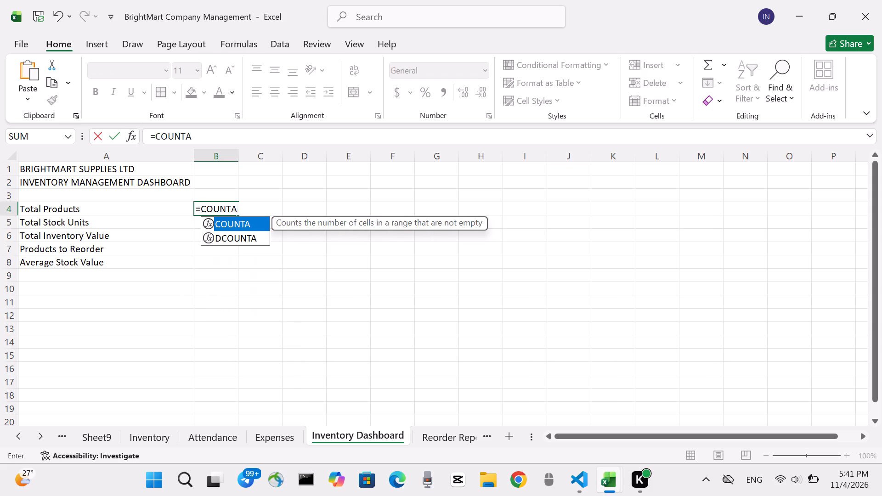
key(shift+parenleft)
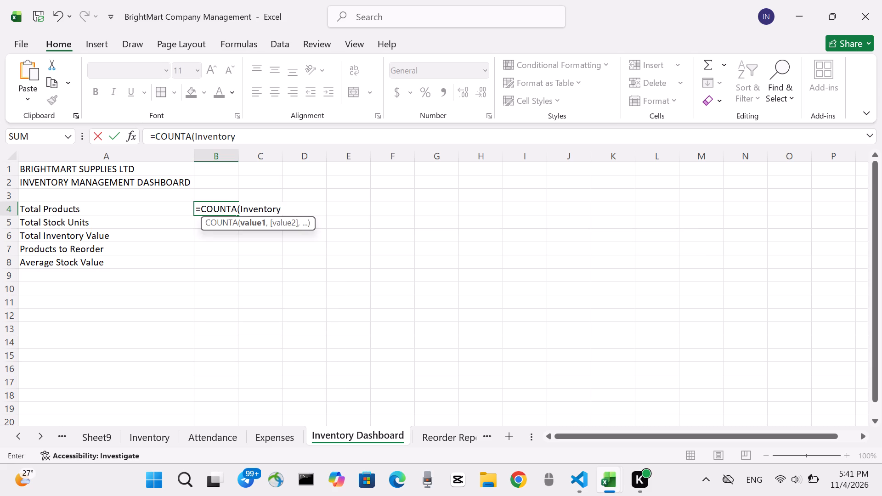
key(shift+exclam)
key(2)
key(shift+colon)
text(A21)
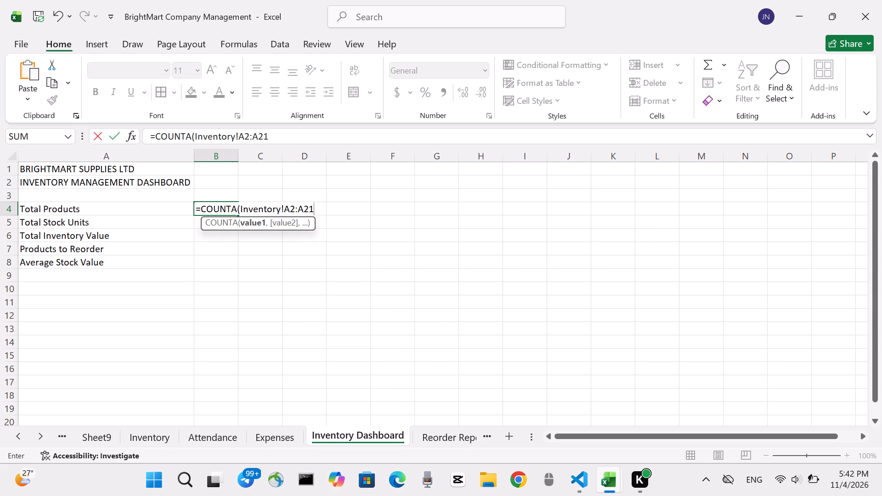
key(shift+parenright)
key(Return)
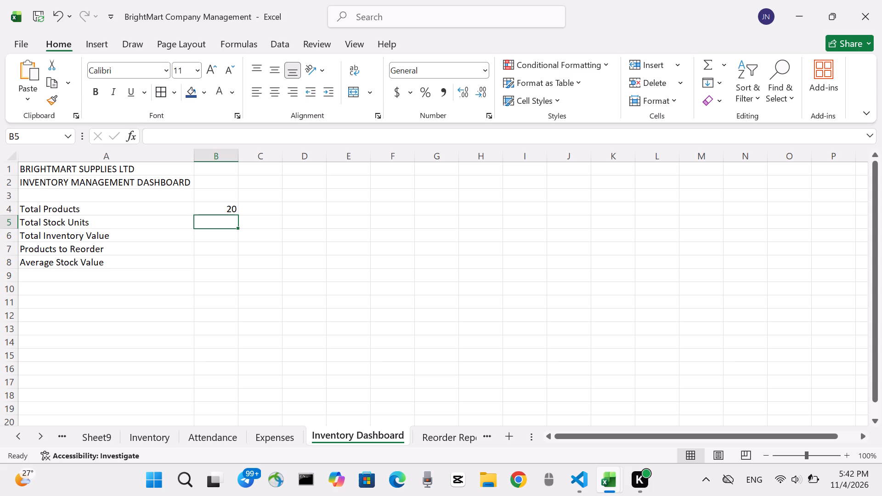
Fill Total Stock Units in B5 with the formula =SUM(Inventory!H2:H21).
key(equal)
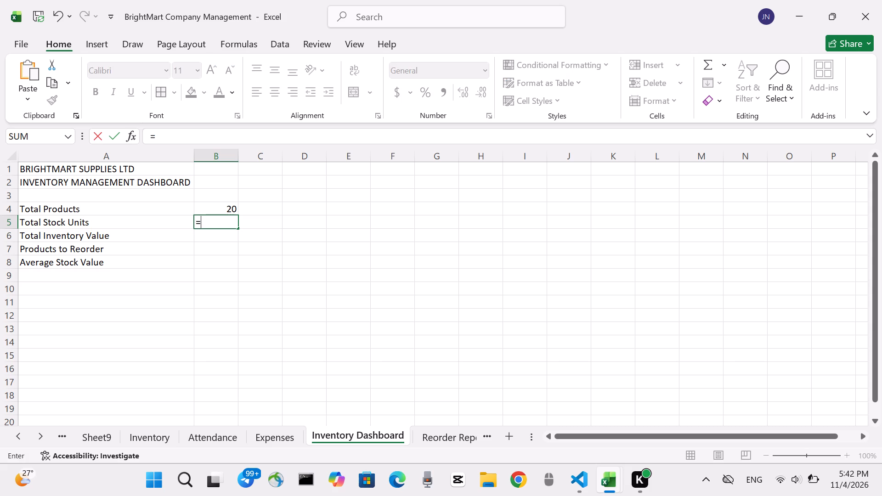
text(SUM)
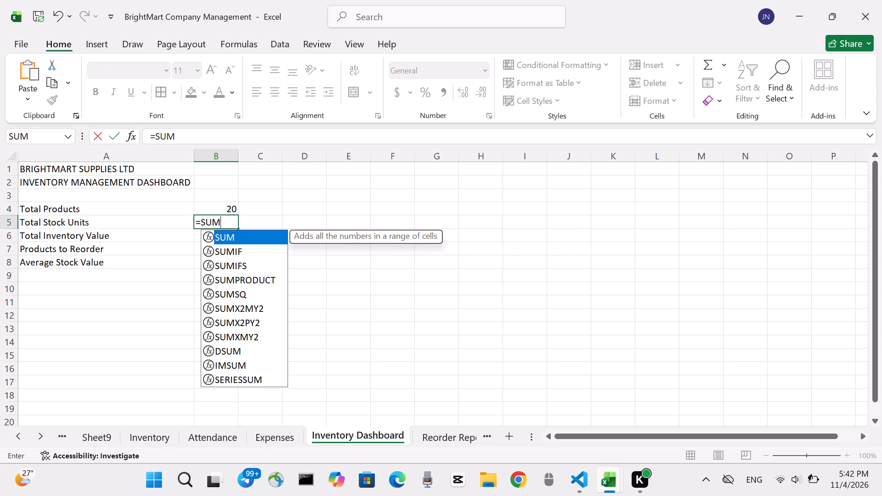
key(shift+asterisk)
key(BackSpace)
key(shift+parenleft)
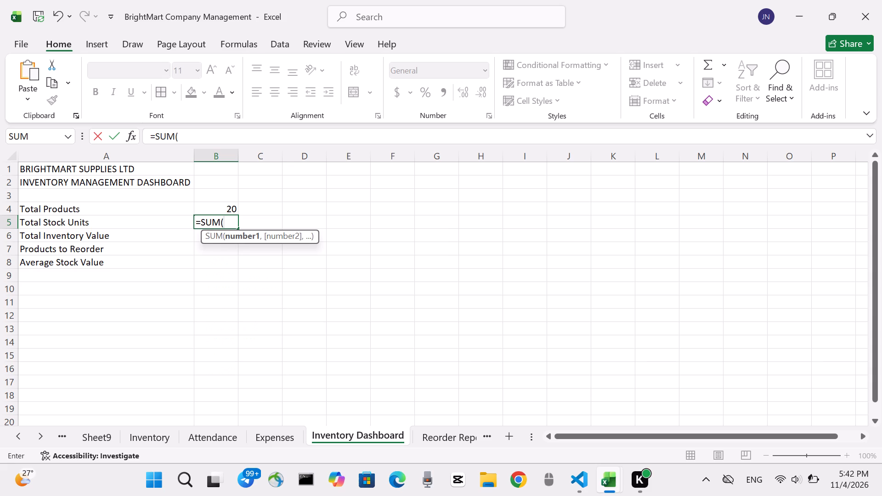
text(ve)
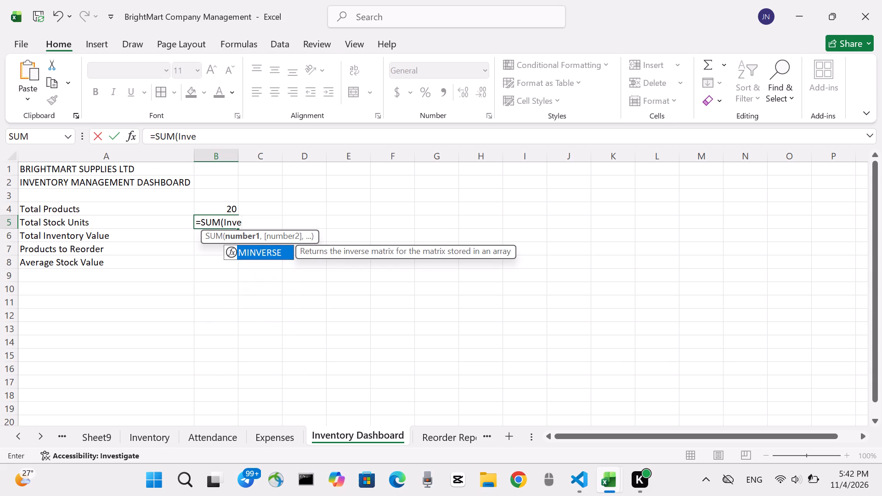
text(ntory)
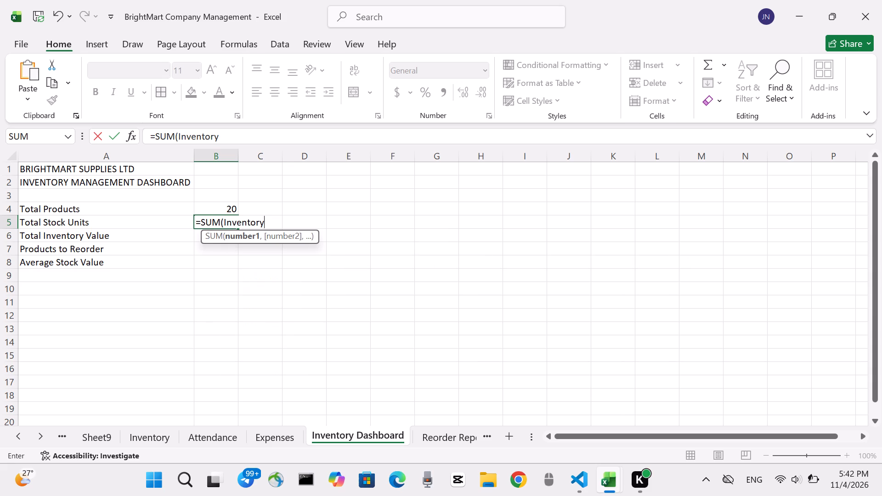
key(shift+exclam)
key(h)
key(2)
key(shift+colon)
text(H21)
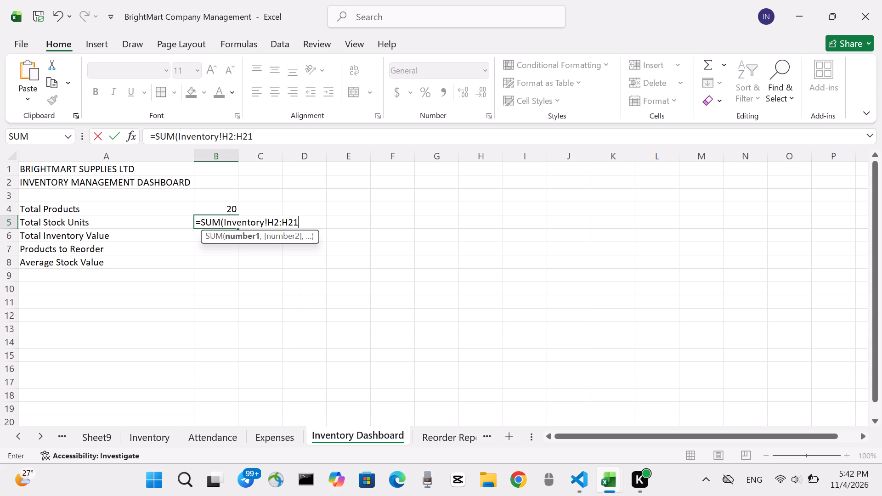
key(shift+parenright)
key(Return)
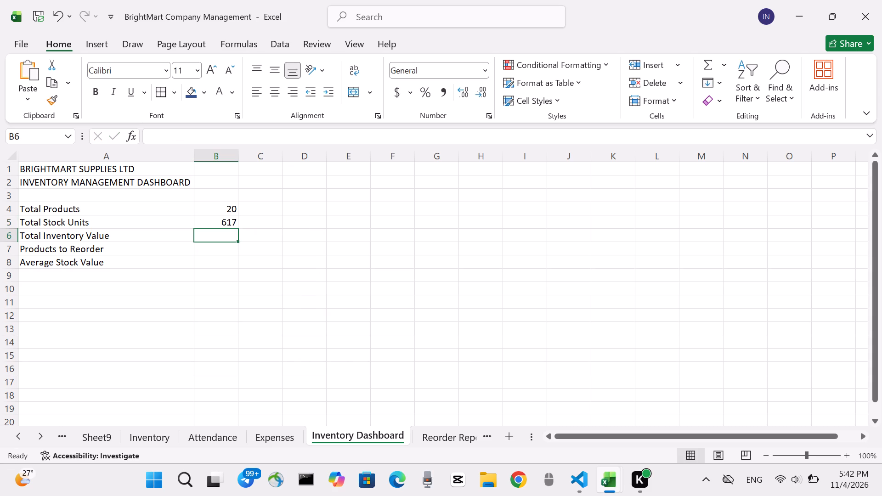
Fill Total Inventory Value in B6 with the formula =SUM(Inventory!K2:K21).
key(minus)
key(BackSpace)
key(equal)
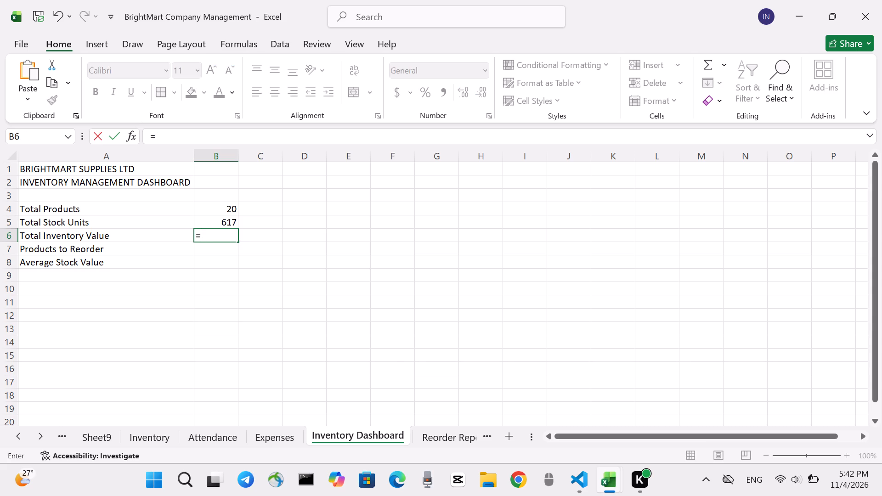
text(SY)
key(BackSpace)
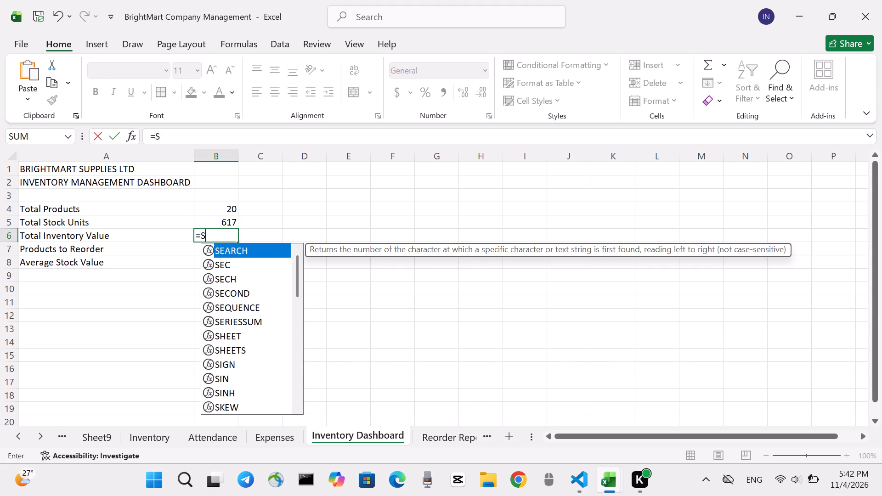
text(UM)
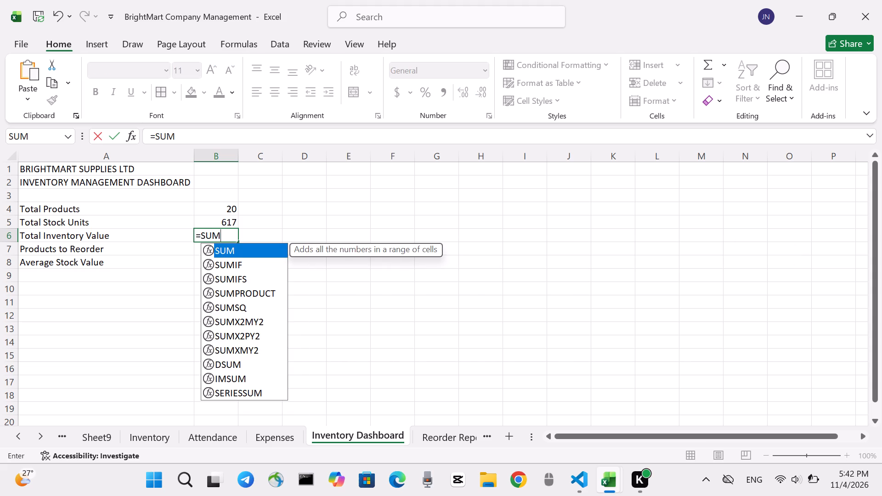
key(shift+parenleft)
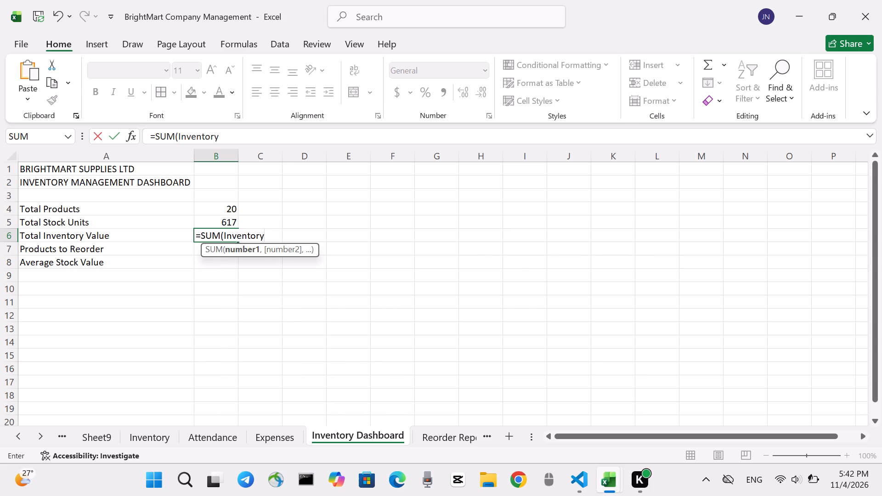
key(shift+exclam)
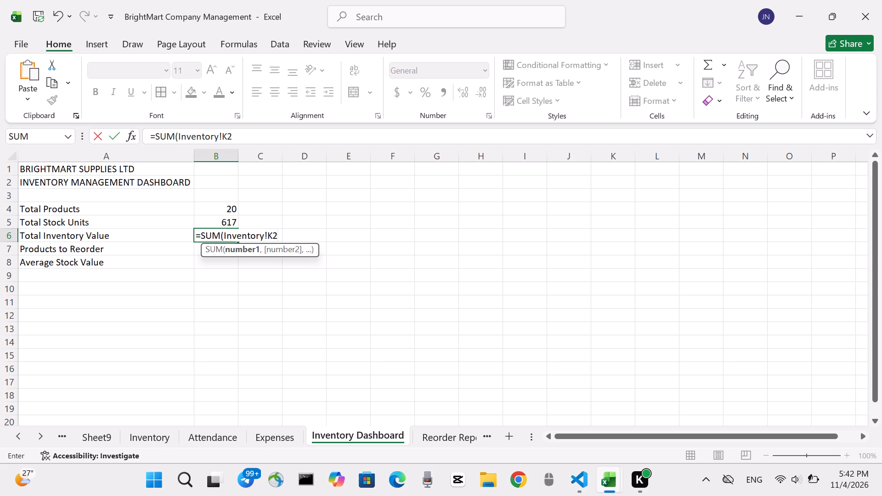
key(shift+colon)
text(K21)
key(shift+parenright)
key(Return)
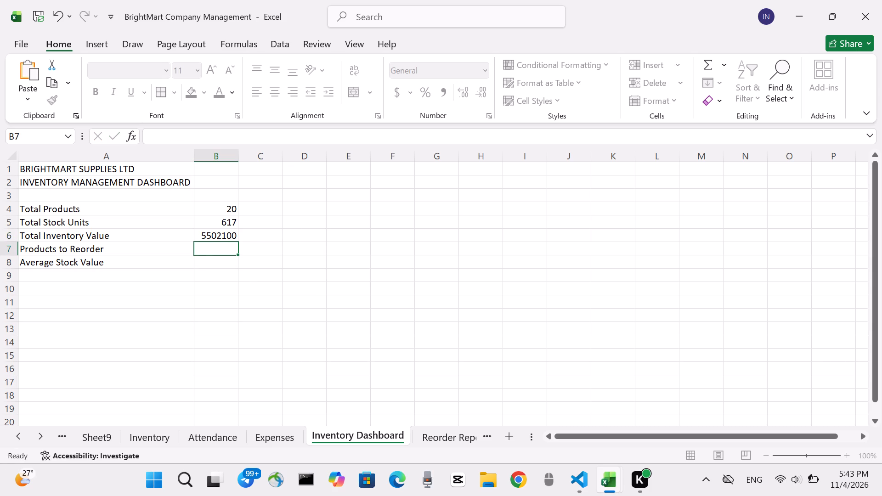
Fill Products to Reorder in B7 with the formula =COUNTIF(Inventory!L2:L21,"Reorder Stock").
key(equal)
text(COUNT)
text(IF)
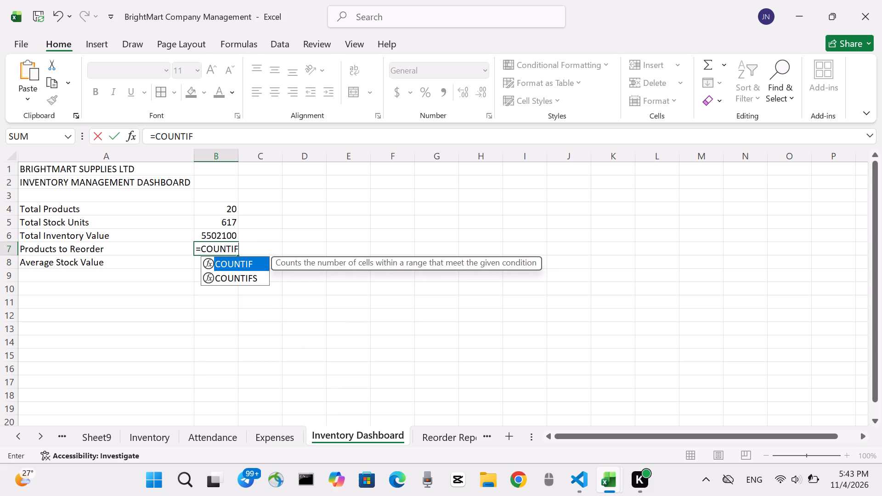
key(shift+parenleft)
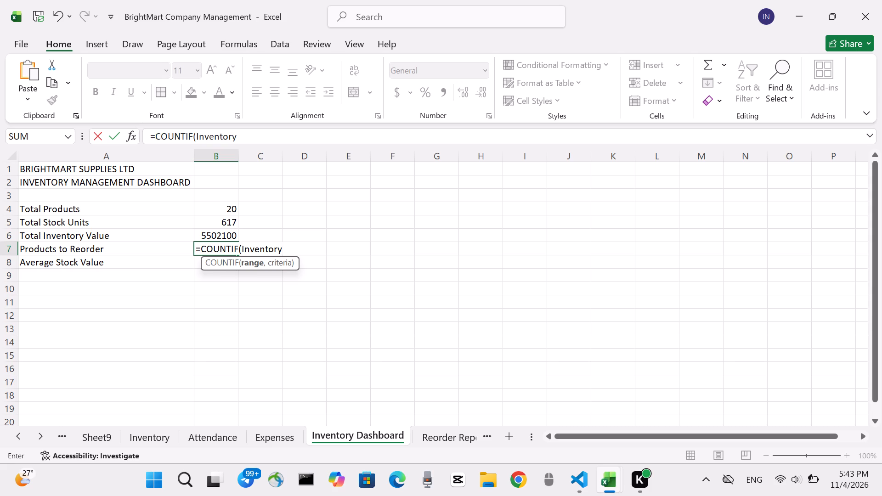
key(shift+exclam)
key(shift+colon)
text(L21)
key(comma)
key(shift+quotedbl)
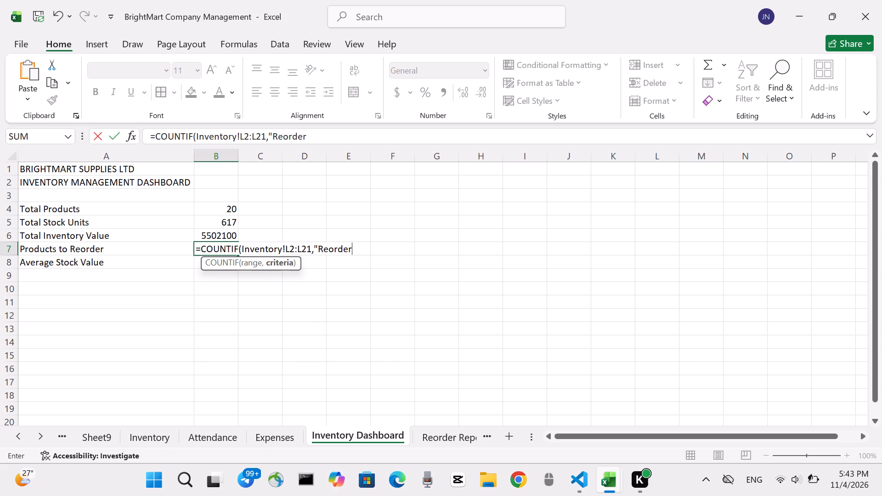
text(tock)
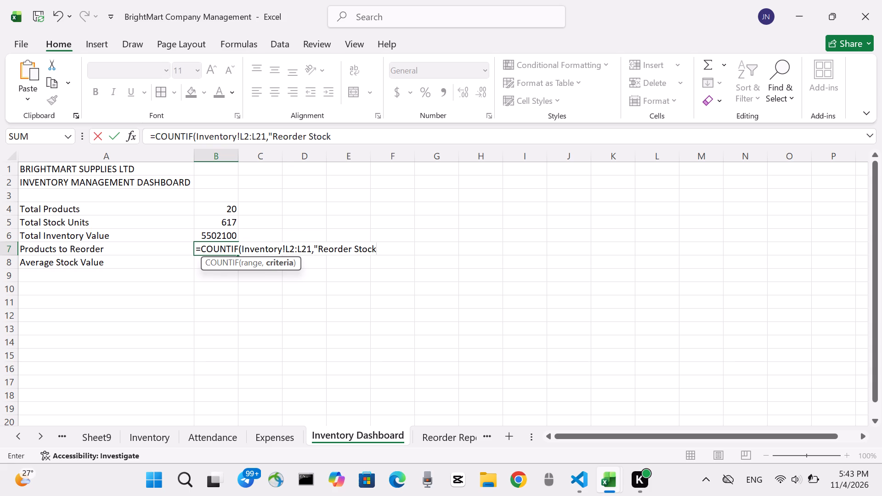
key(shift+quotedbl)
key(shift+parenright)
key(Return)
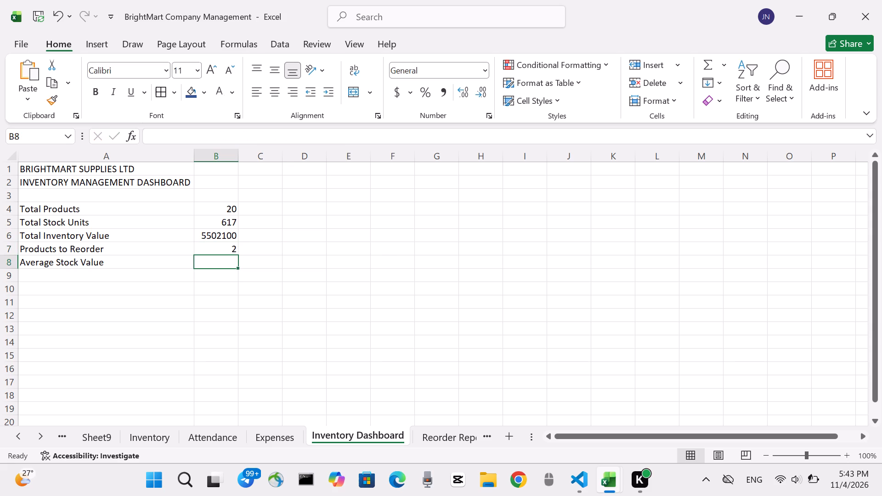
Fill Average Stock Value in B8 with the formula =AVERAGE(Inventory!K2:K21).
key(equal)
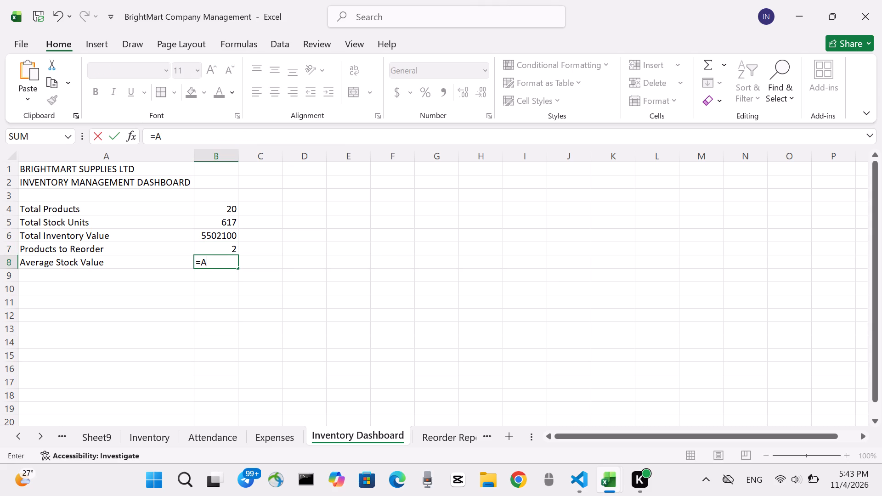
text(VEREA)
key(BackSpace)
key(BackSpace)
key(a)
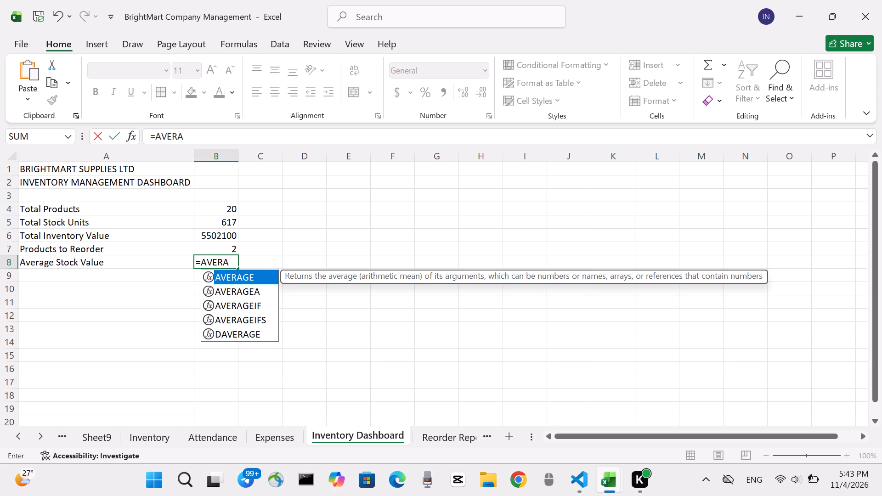
text(GE)
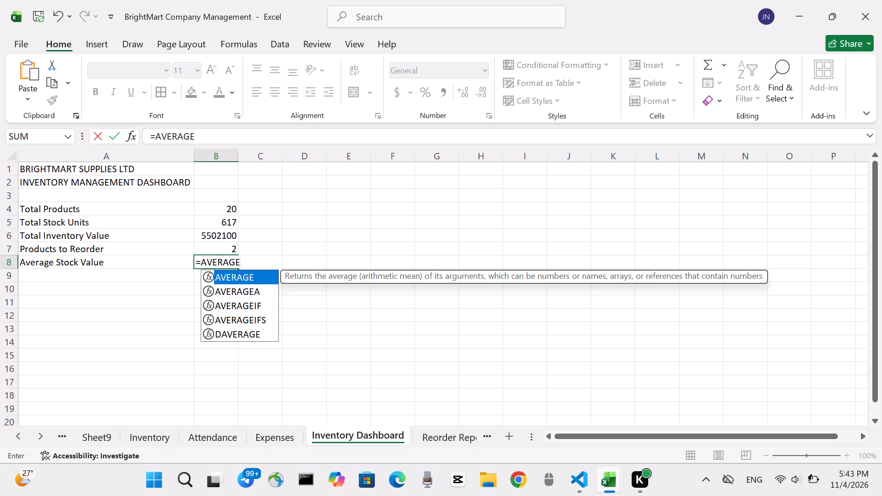
key(shift+parenright)
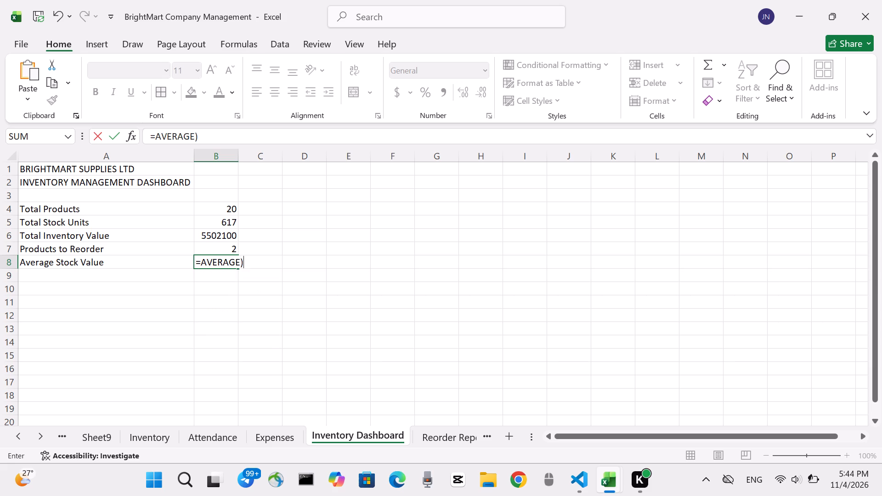
key(shift+BackSpace)
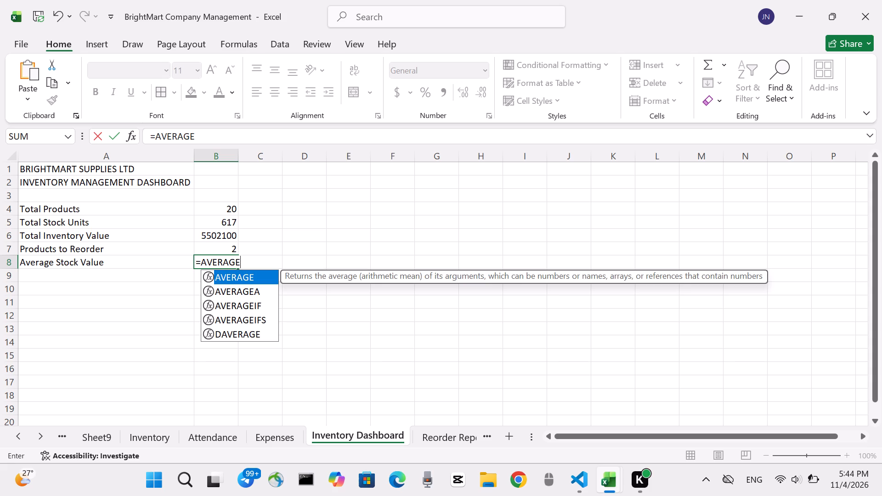
key(shift+parenleft)
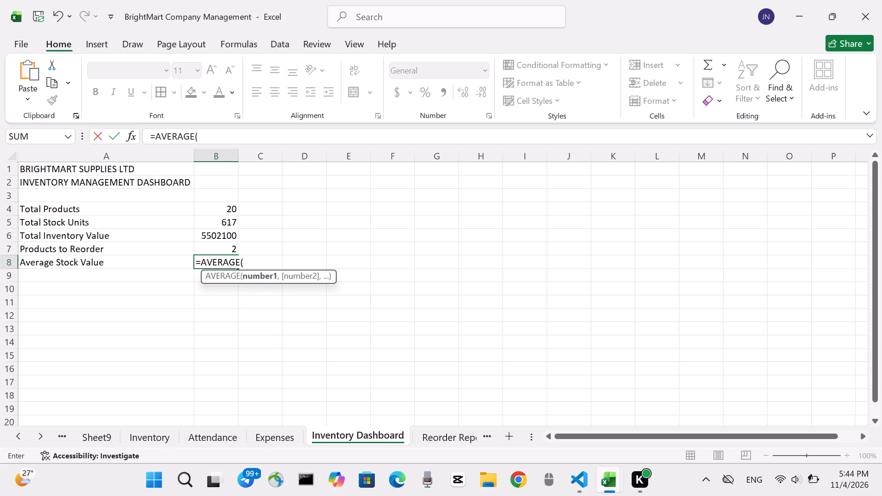
text(NVE)
key(n)
key(BackSpace)
key(BackSpace)
key(BackSpace)
key(BackSpace)
key(BackSpace)
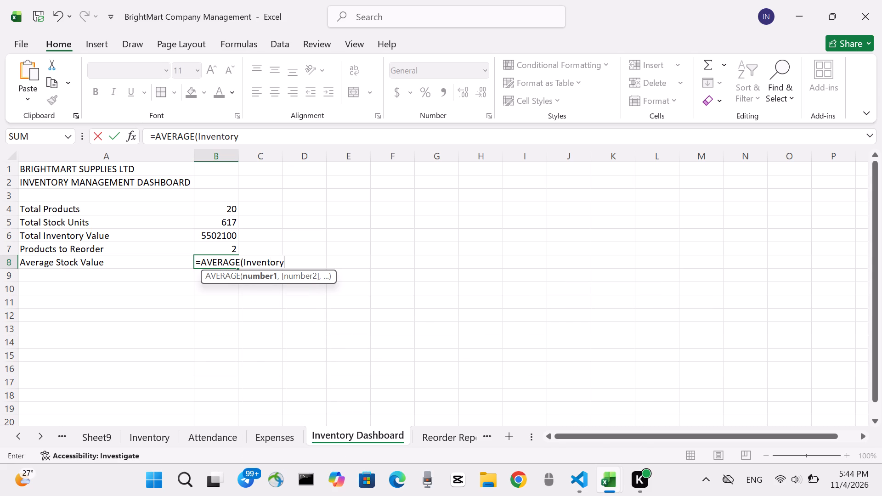
key(shift+exclam)
text(K2)
key(shift+colon)
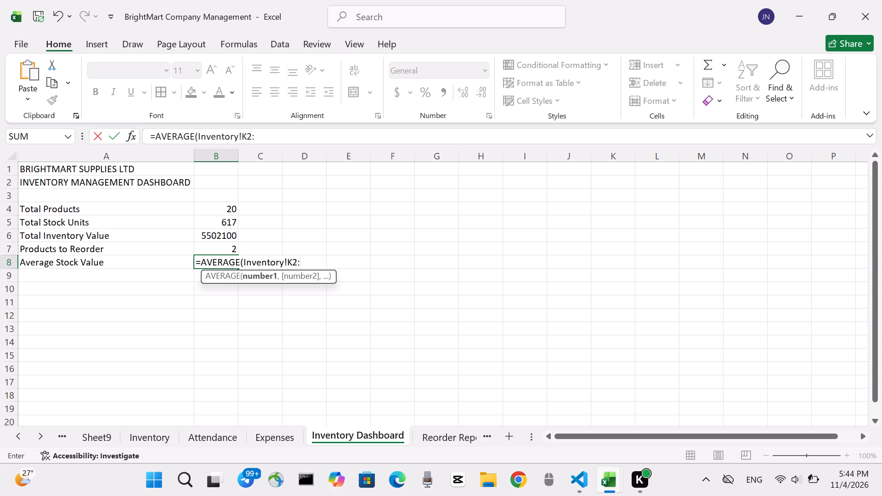
text(K21)
key(shift+parenright)
key(Return)
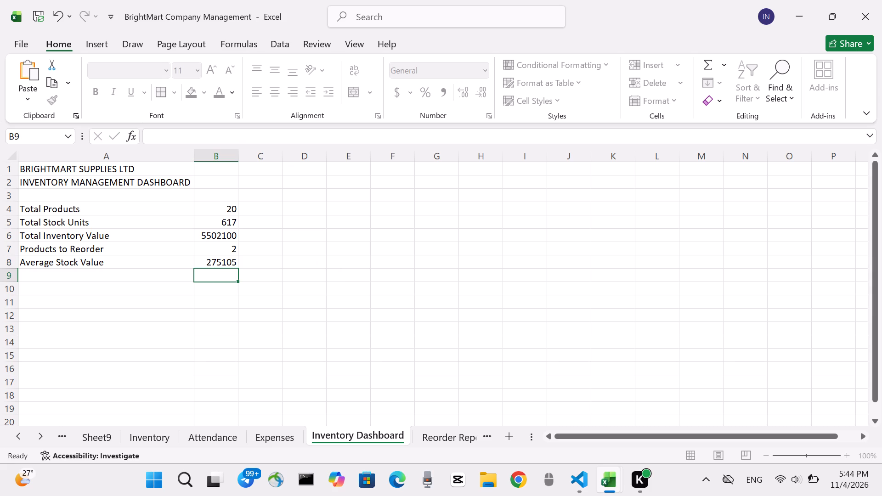
Merge and center the BRIGHTMART SUPPLIES LTD heading across cells A1:B1.
scroll(30, 168, up, 1)
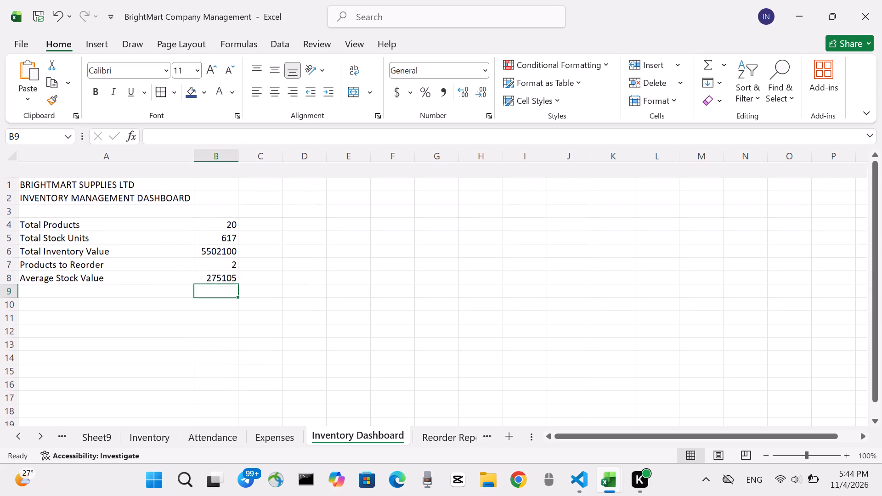
scroll(30, 168, up, 1)
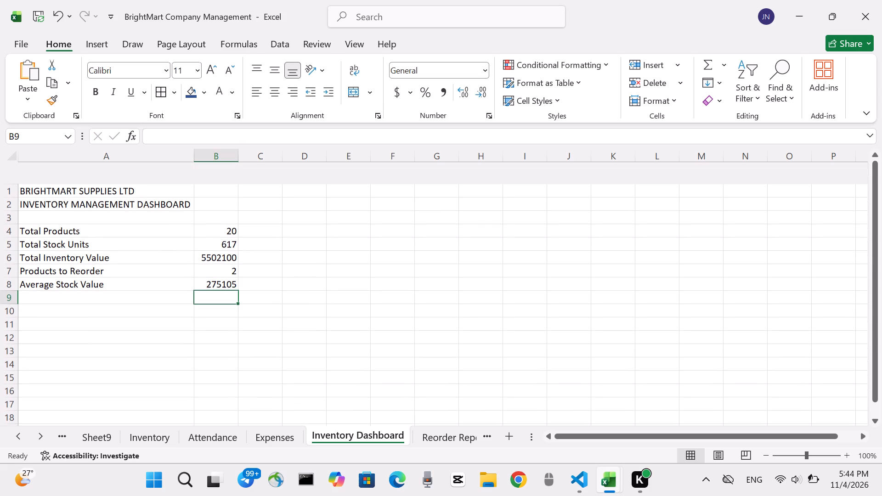
drag(20, 168, 191, 172)
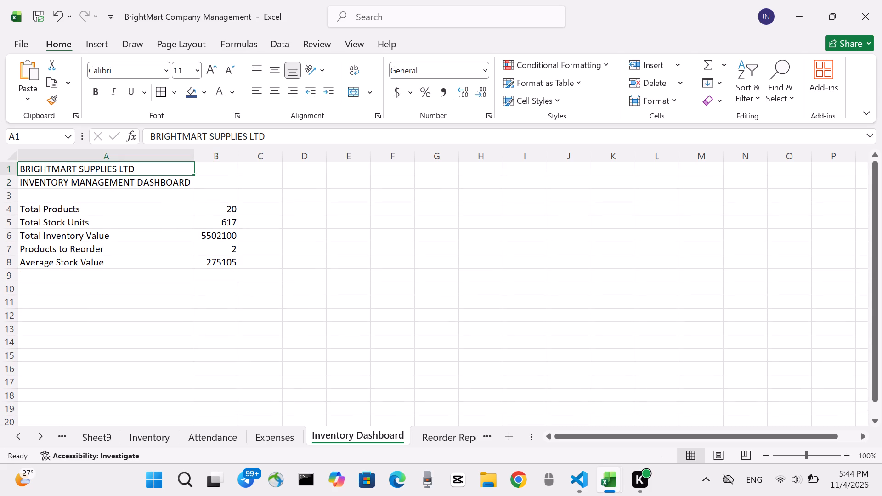
drag(191, 172, 203, 172)
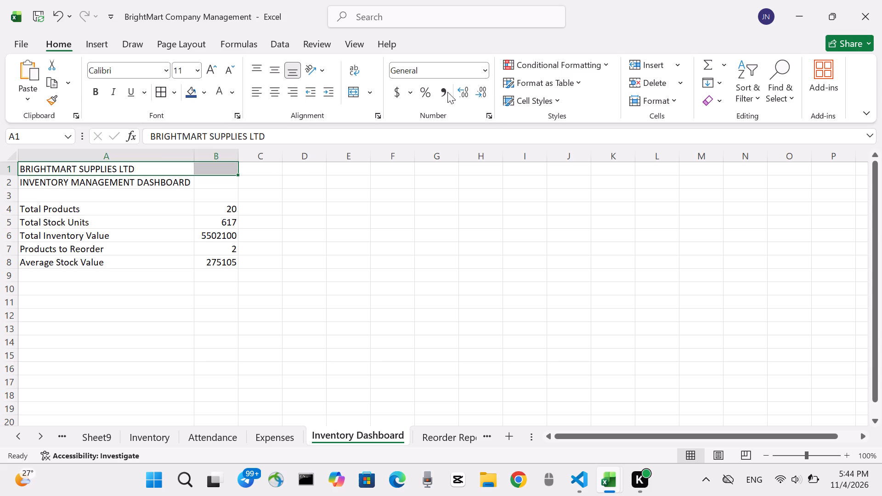
click(374, 90)
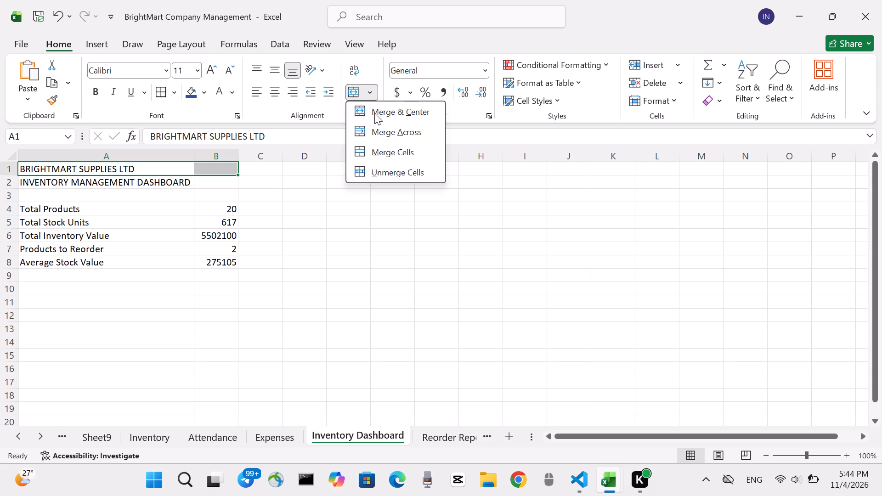
click(396, 114)
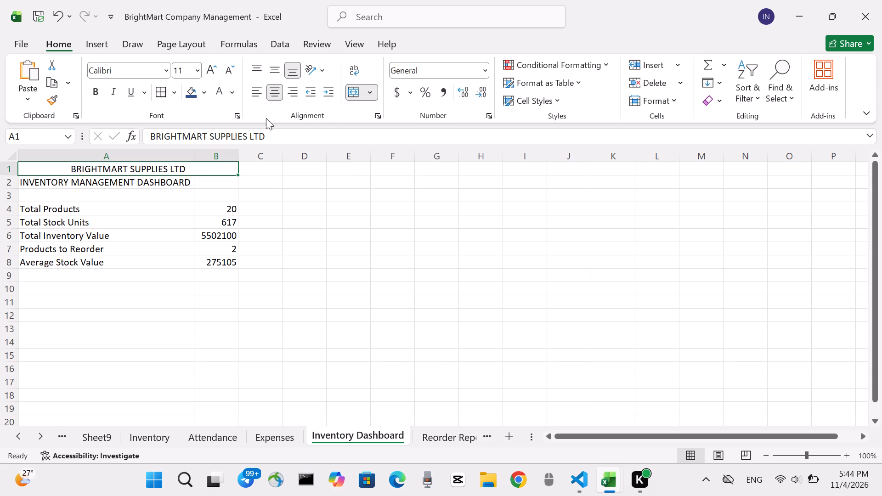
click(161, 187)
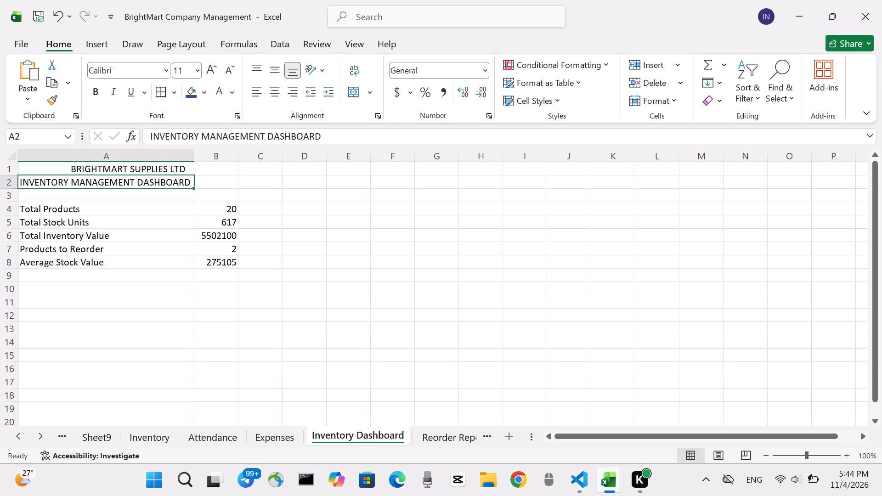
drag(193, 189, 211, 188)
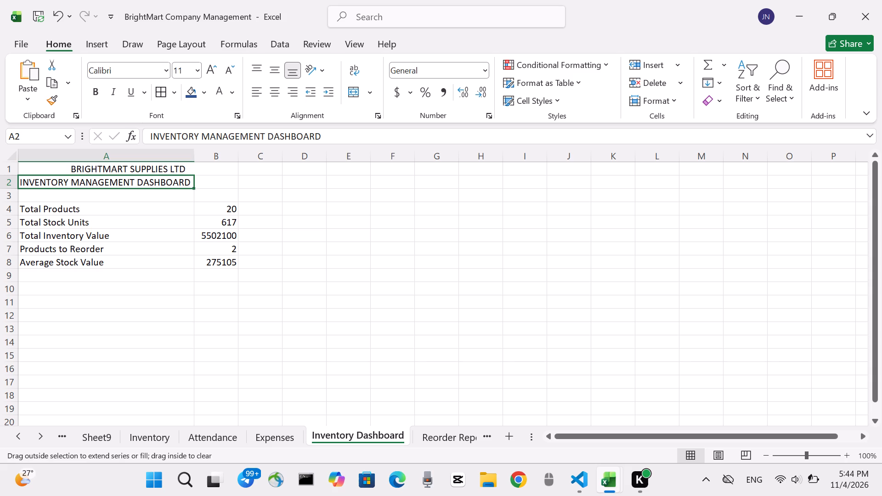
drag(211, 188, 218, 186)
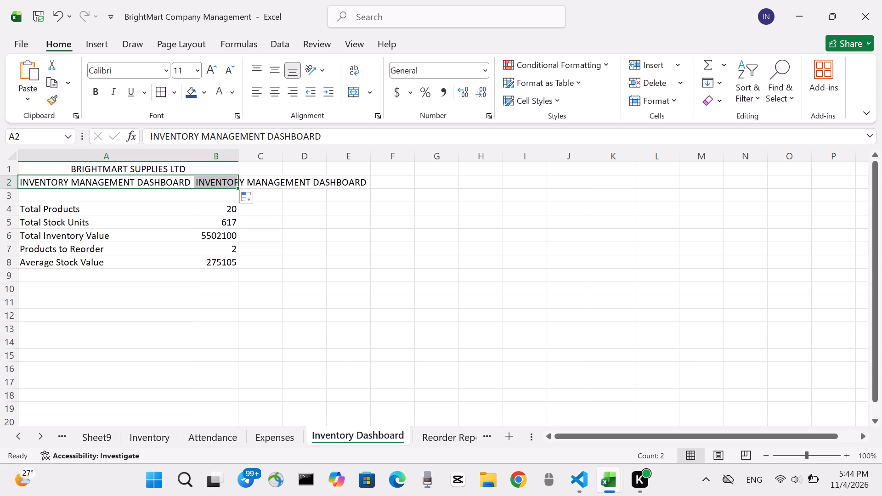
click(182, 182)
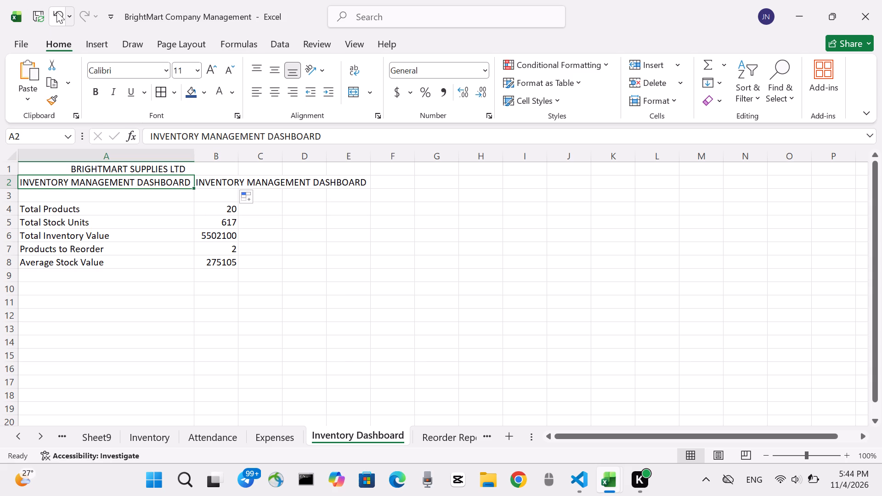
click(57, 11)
Merge and center the INVENTORY MANAGEMENT DASHBOARD heading across cells A2:B2 and make it bold.
click(24, 184)
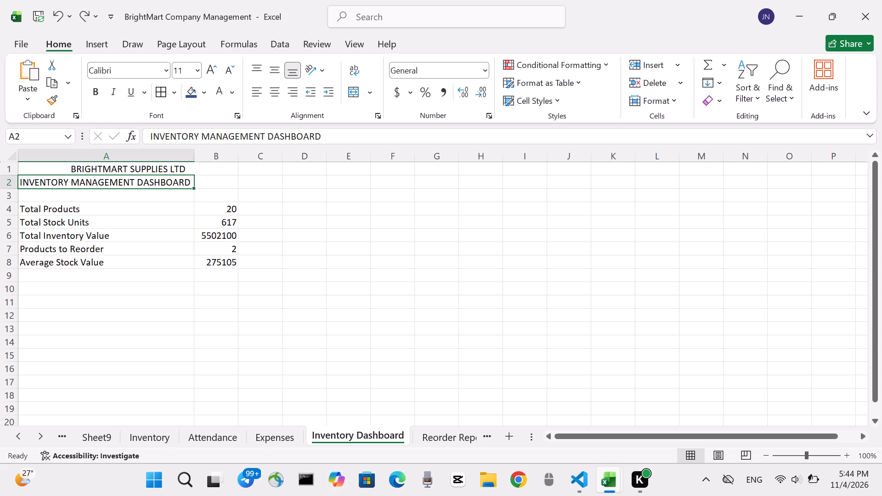
drag(24, 184, 206, 186)
scroll(24, 184, right, 1)
scroll(206, 186, right, 1)
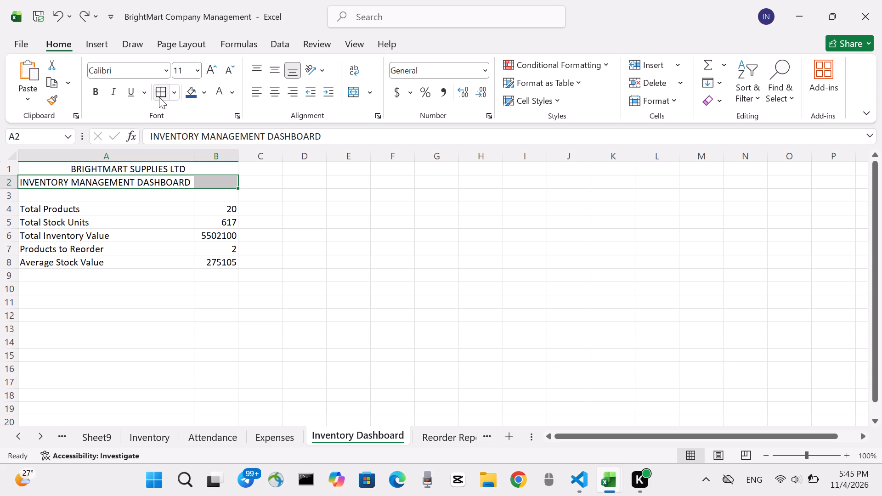
click(369, 97)
click(390, 109)
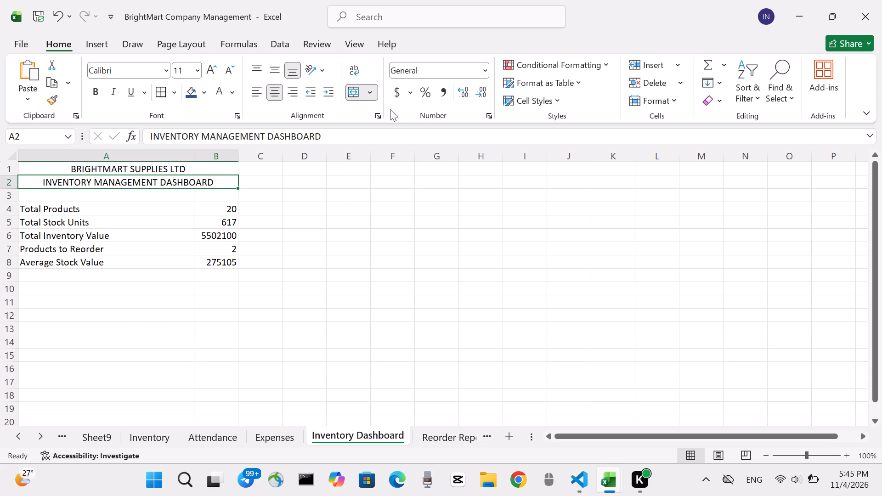
key(ctrl+b)
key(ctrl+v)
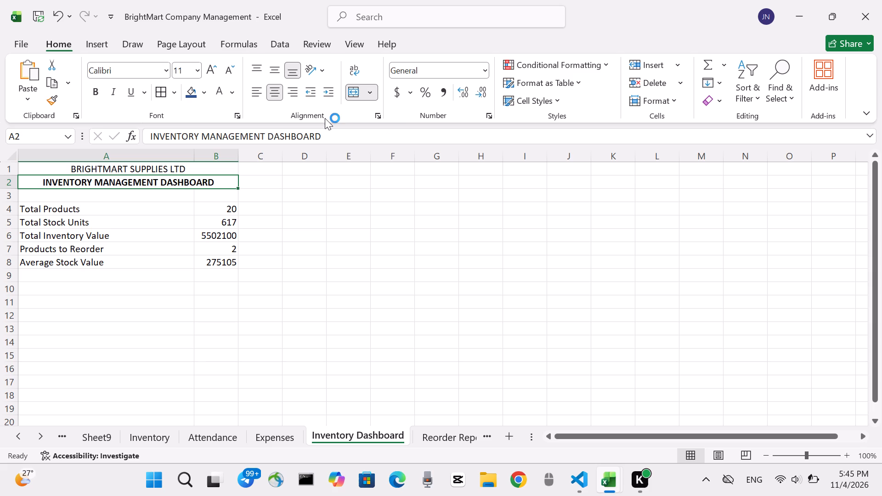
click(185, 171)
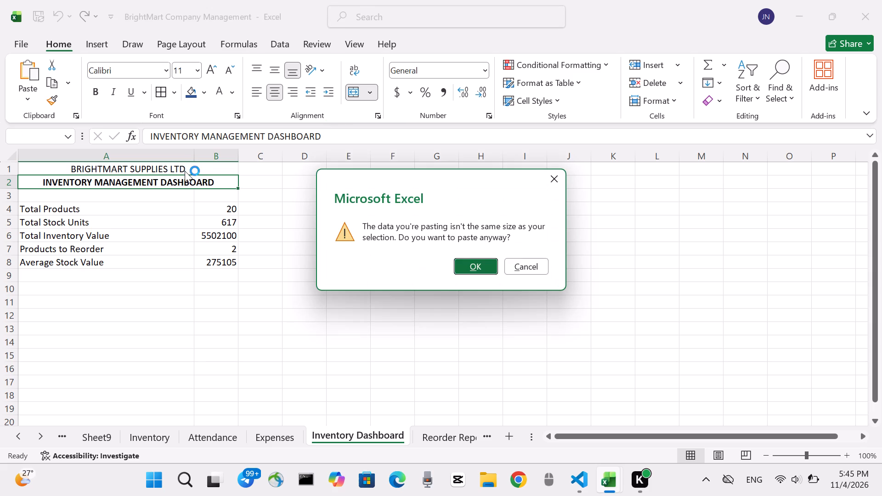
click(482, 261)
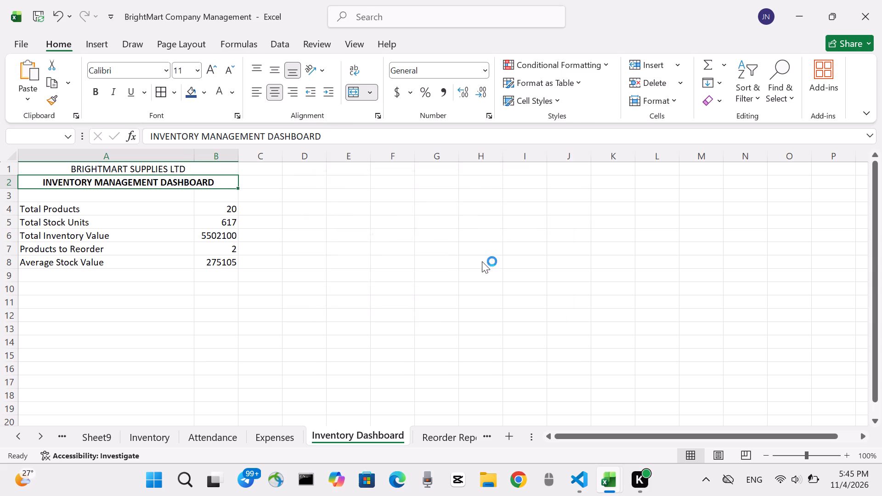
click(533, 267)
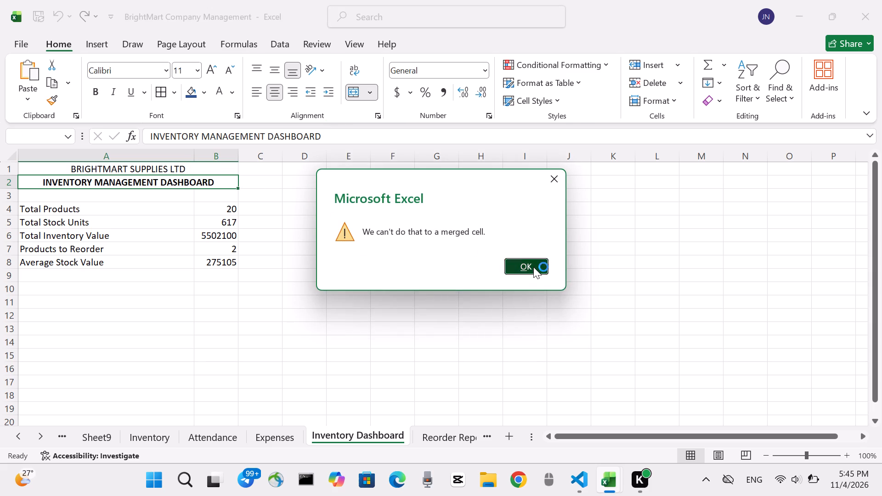
Make the BRIGHTMART SUPPLIES LTD heading in row 1 bold.
click(188, 170)
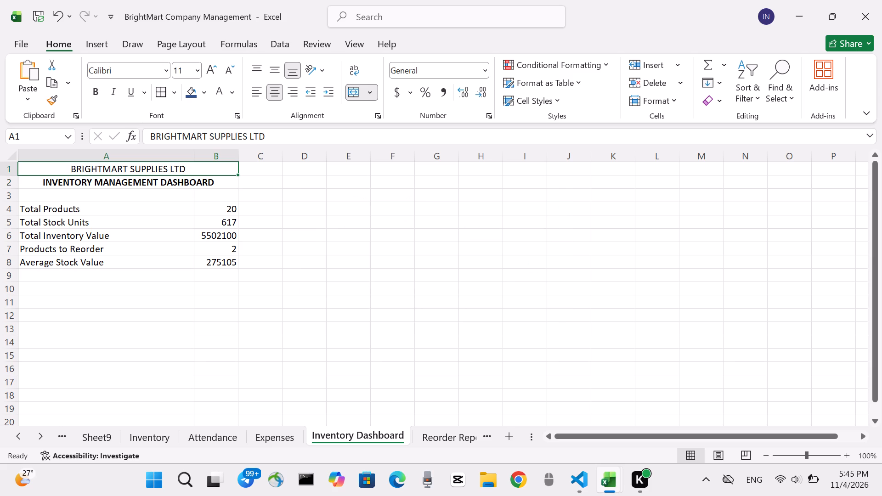
key(ctrl+b)
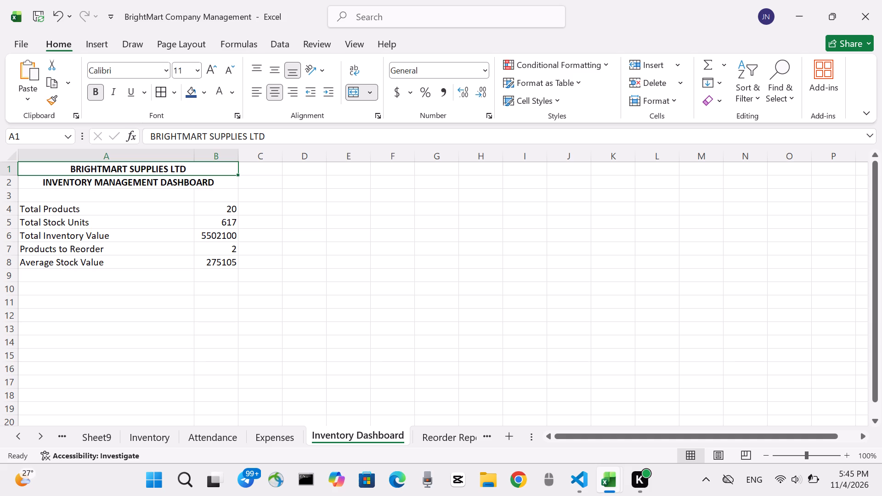
Apply All Borders to the metric labels and values in cells A4:B8.
drag(24, 208, 199, 241)
scroll(42, 209, right, 1)
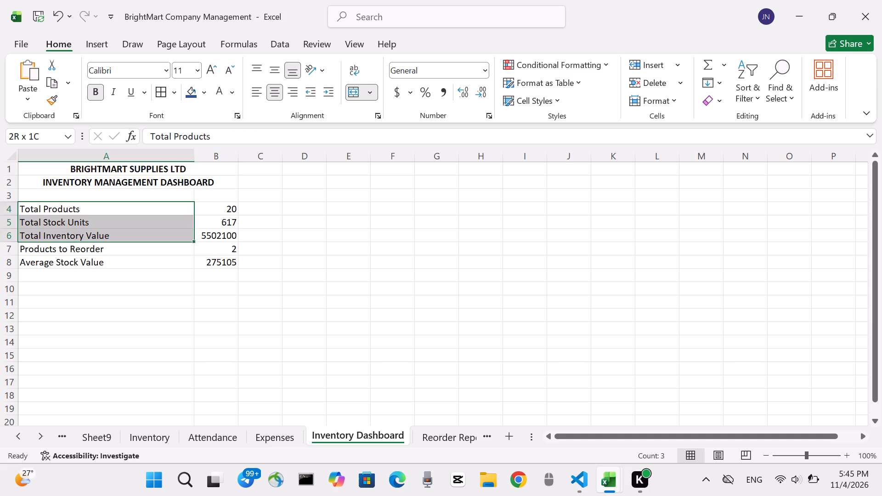
drag(199, 241, 200, 241)
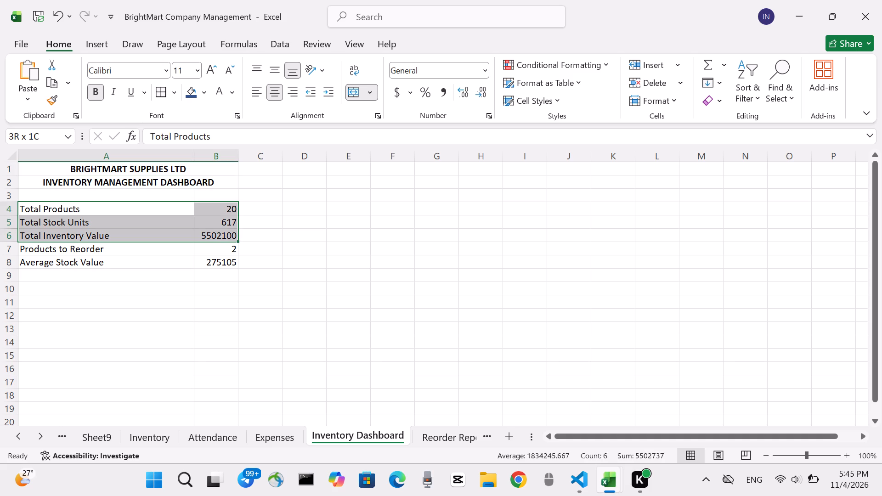
drag(200, 241, 228, 259)
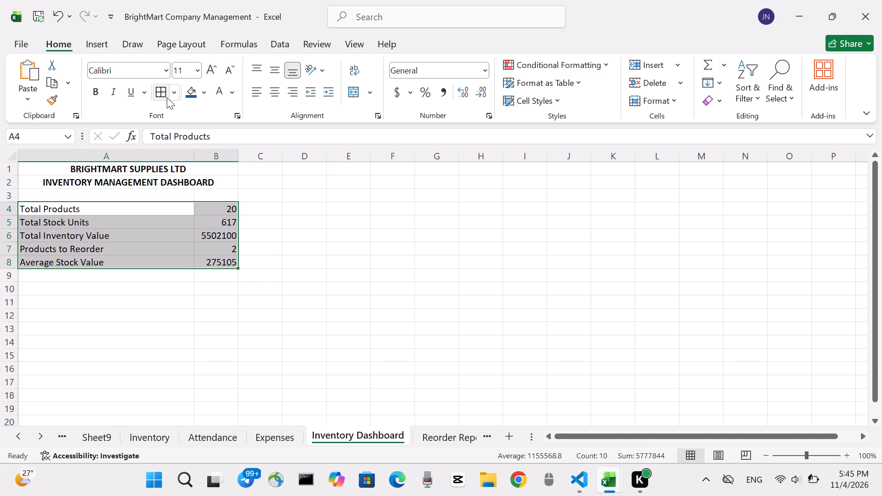
click(171, 94)
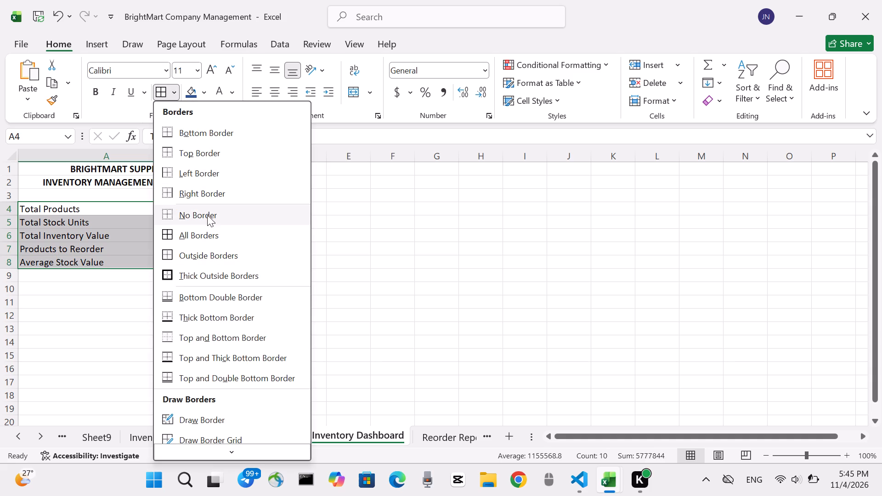
click(211, 228)
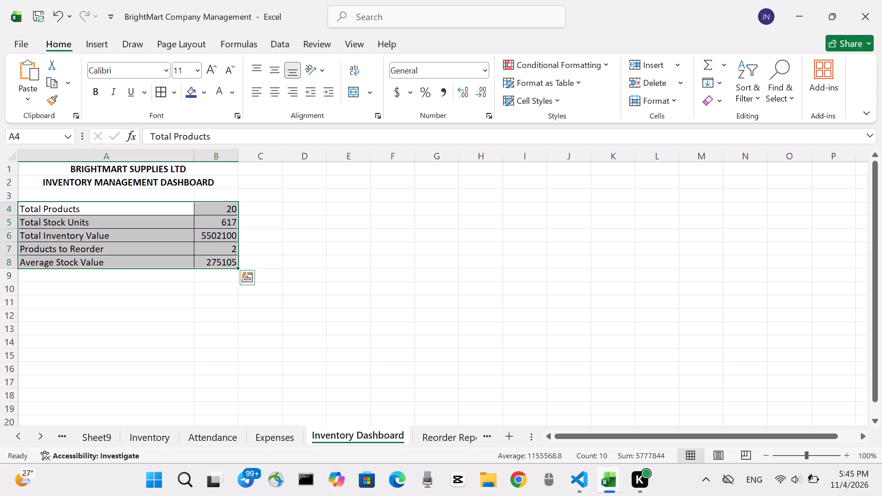
Select the Total Inventory Value and Average Stock Value amounts together in cells B6 and B8.
drag(203, 234, 218, 236)
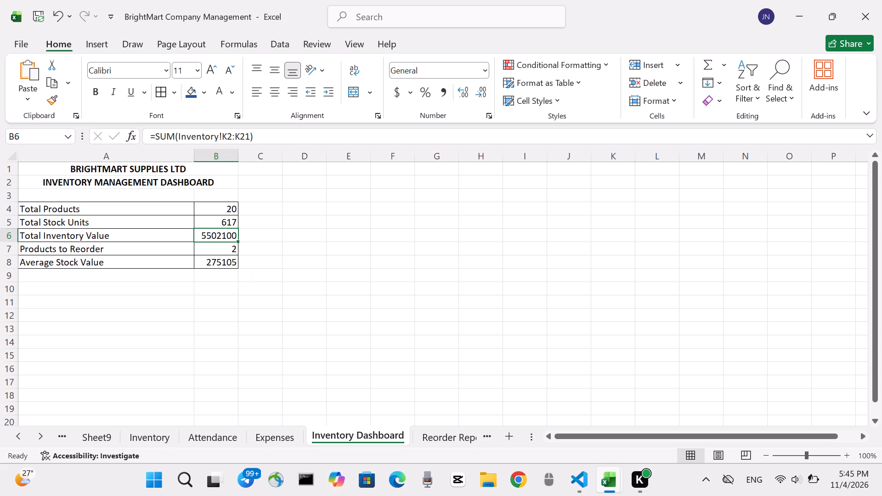
ctrl+double_click(219, 265)
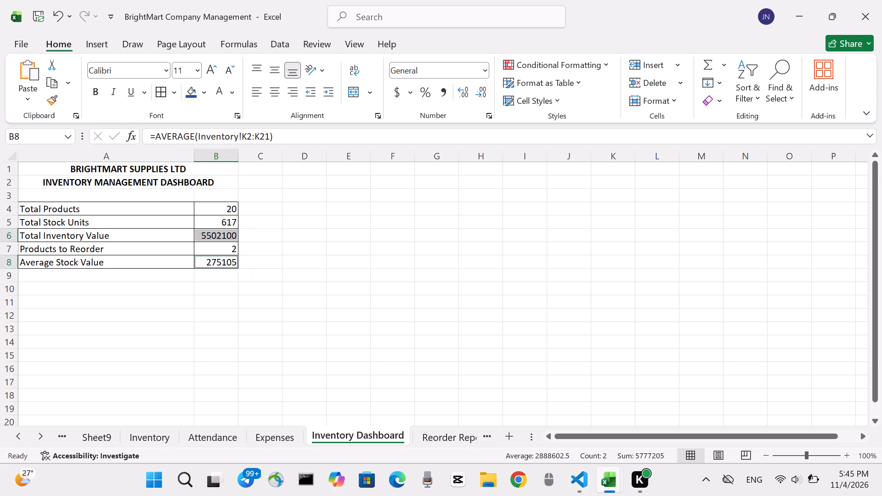
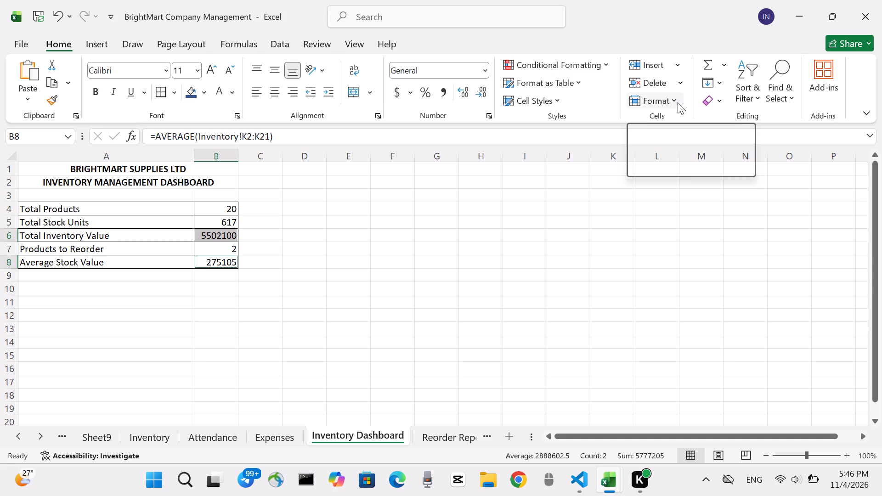
Format the selected Total Inventory Value and Average Stock Value amounts as Accounting with the KES symbol and two decimal places.
click(282, 46)
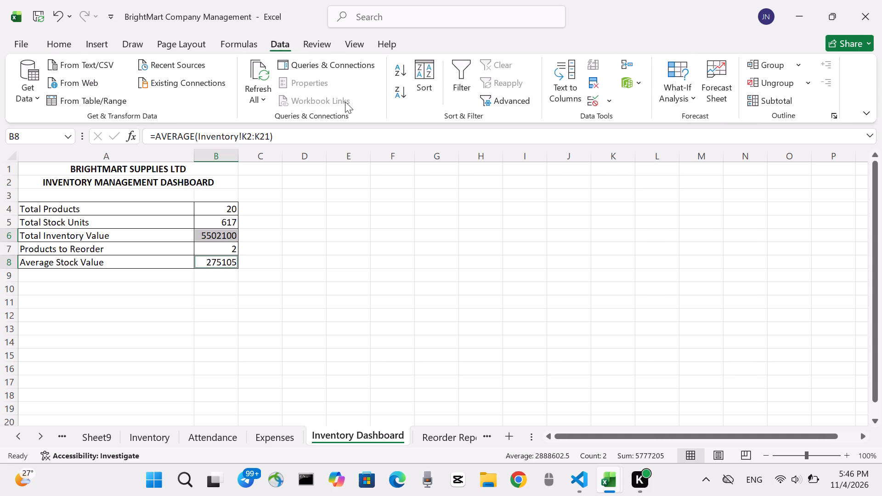
click(89, 48)
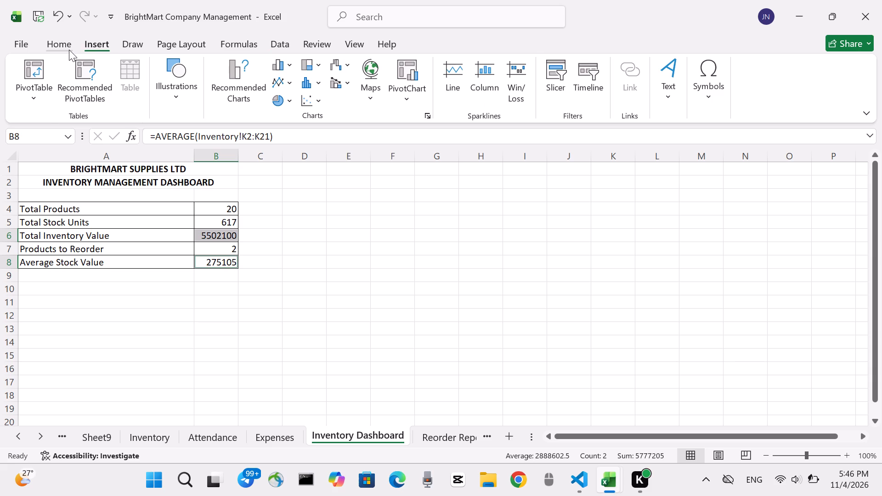
click(69, 50)
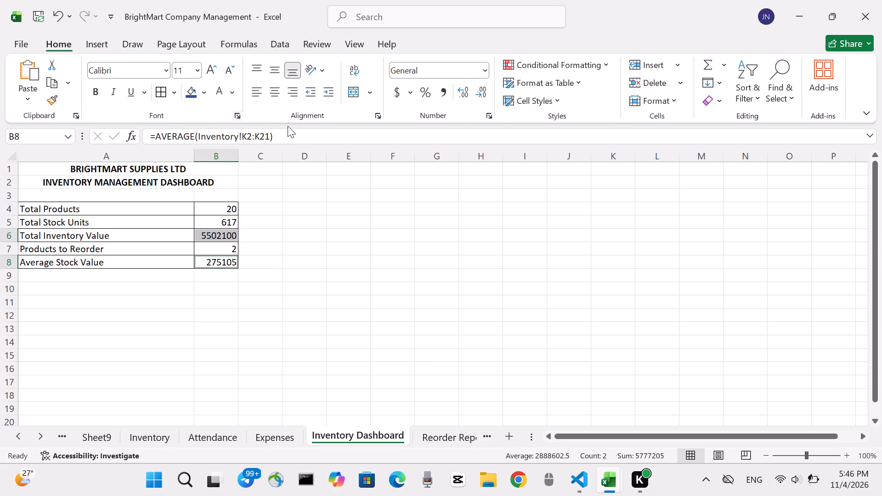
click(413, 97)
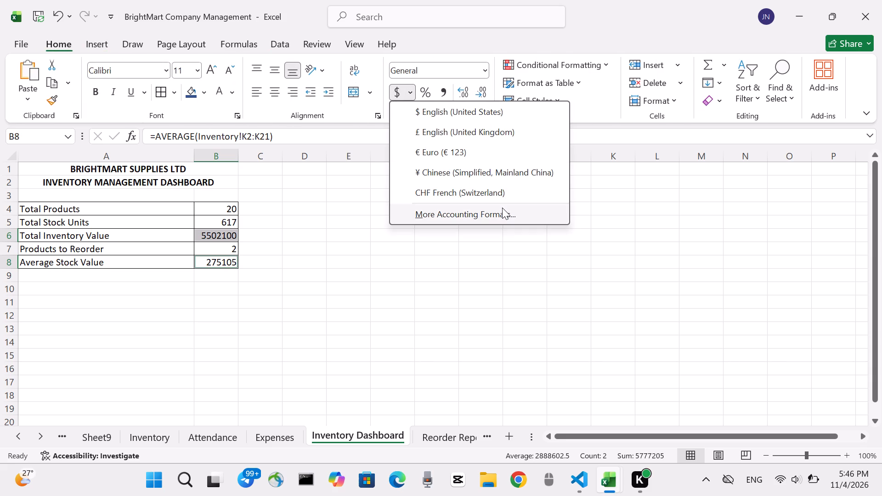
click(502, 208)
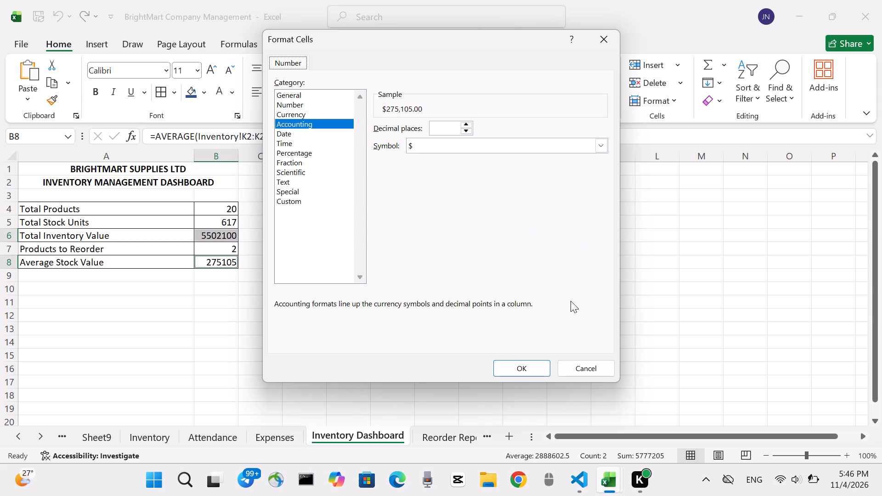
click(602, 147)
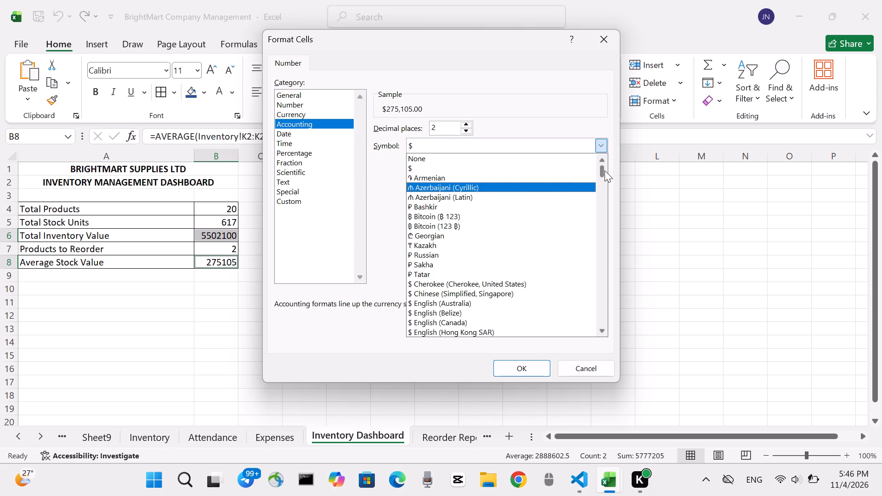
drag(604, 170, 602, 273)
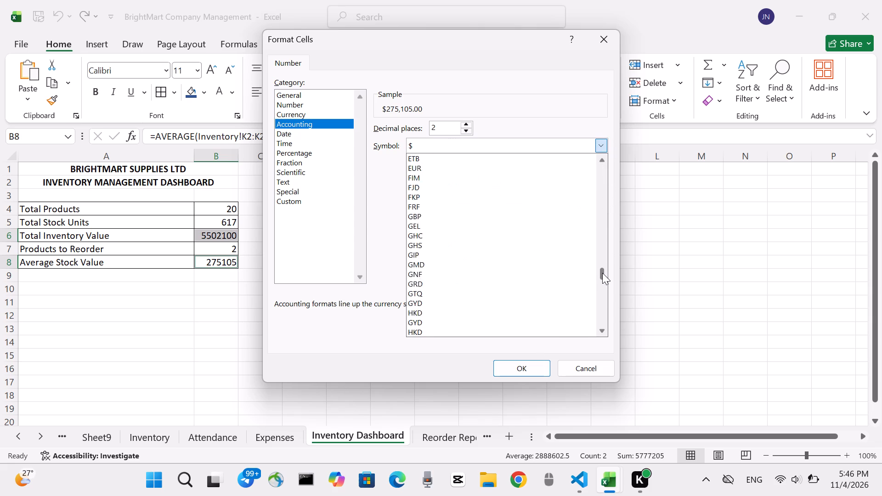
drag(602, 273, 602, 275)
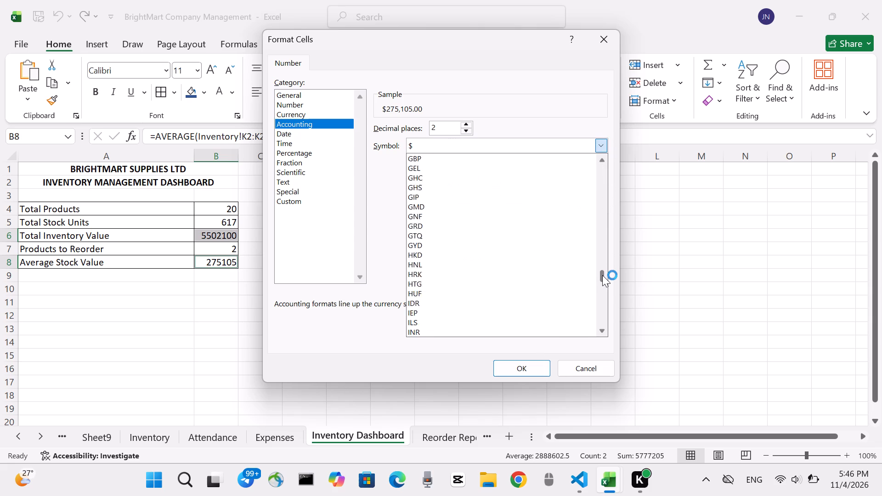
drag(602, 275, 602, 280)
click(453, 259)
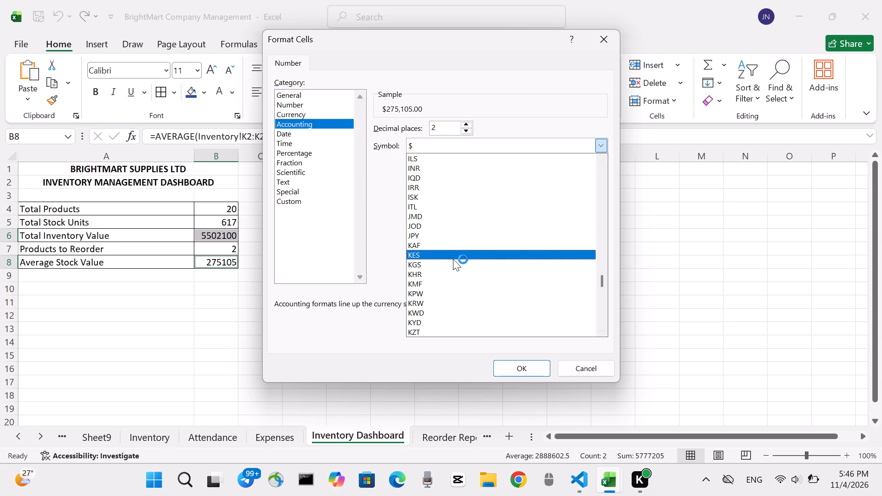
click(509, 373)
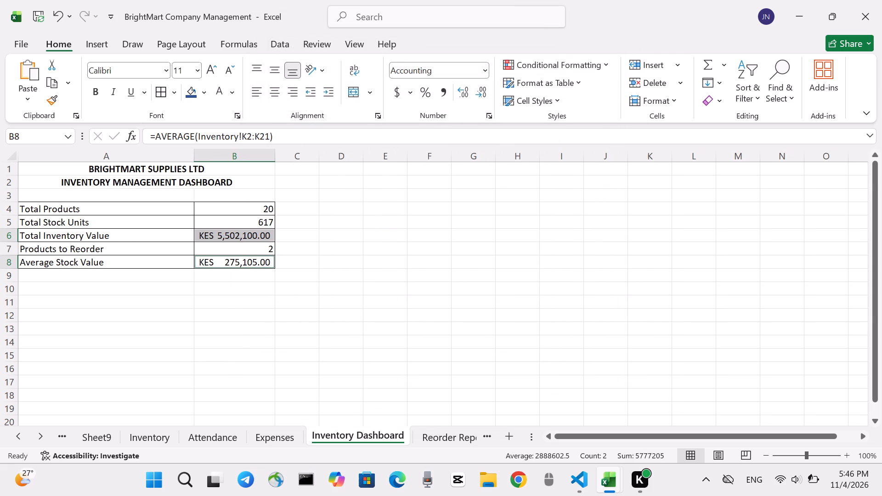
Widen column B of the dashboard to give the KES amounts more room.
click(252, 338)
scroll(223, 277, right, 1)
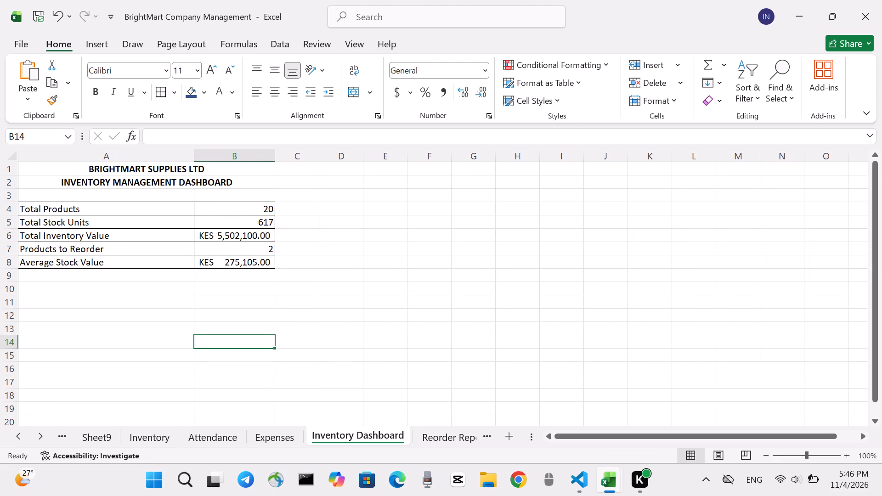
scroll(223, 277, down, 1)
scroll(223, 277, up, 2)
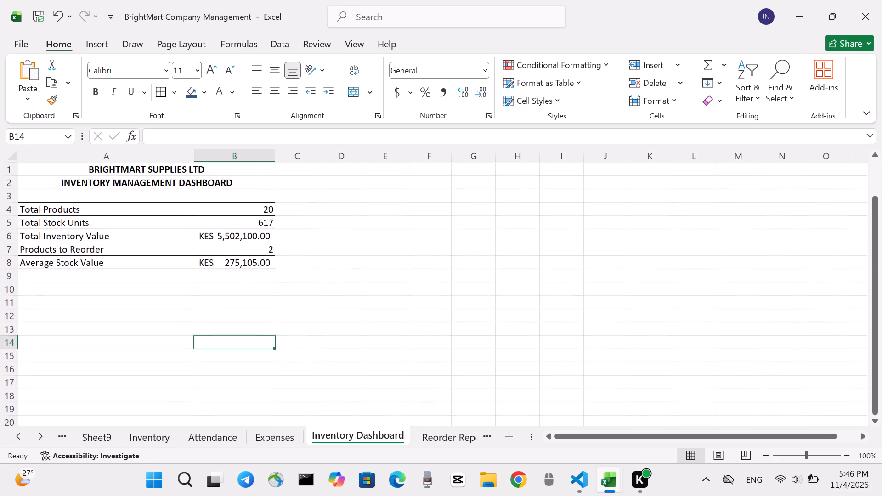
drag(276, 156, 281, 158)
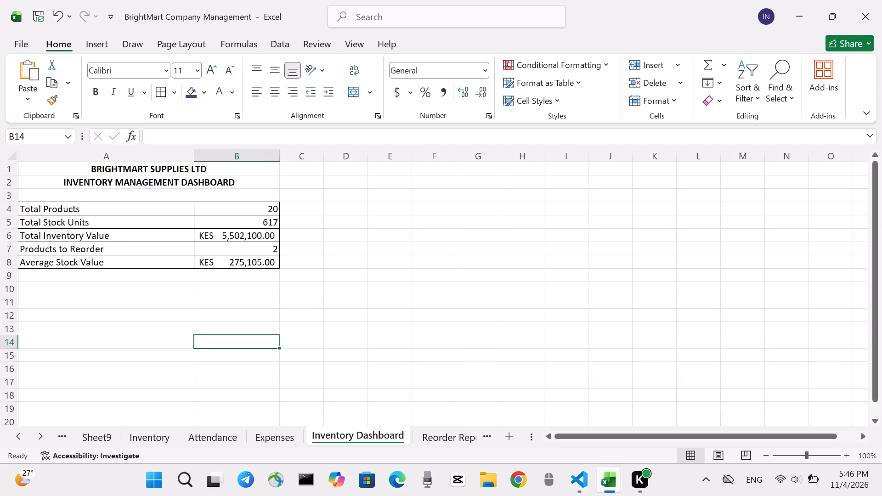
drag(283, 158, 294, 161)
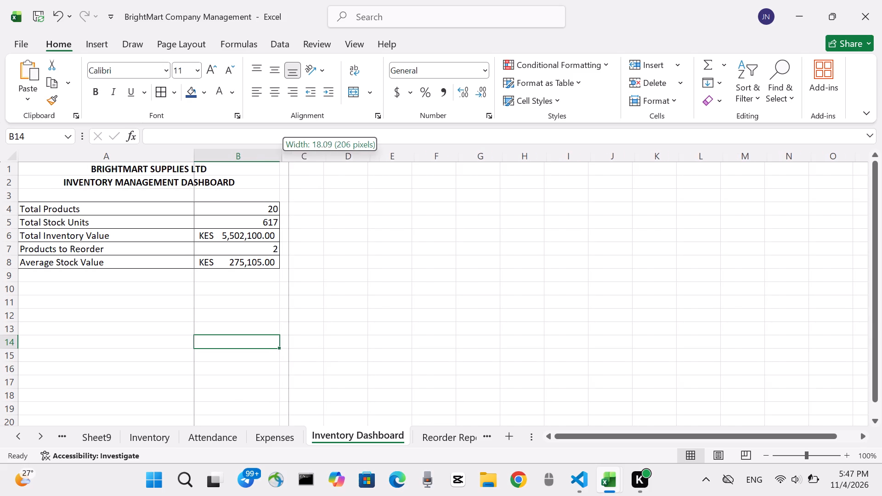
drag(294, 161, 297, 161)
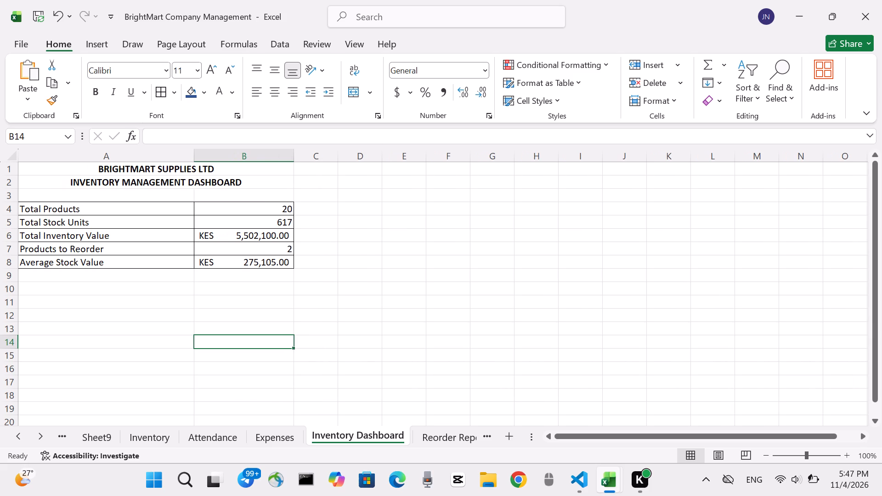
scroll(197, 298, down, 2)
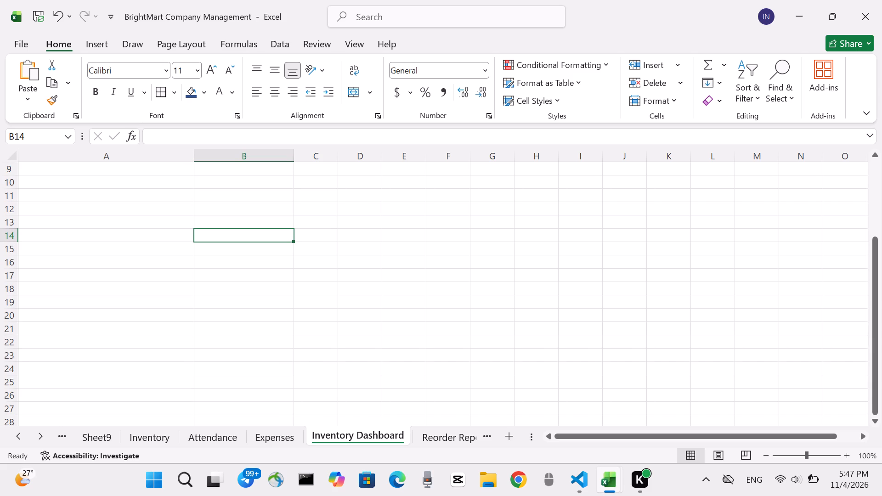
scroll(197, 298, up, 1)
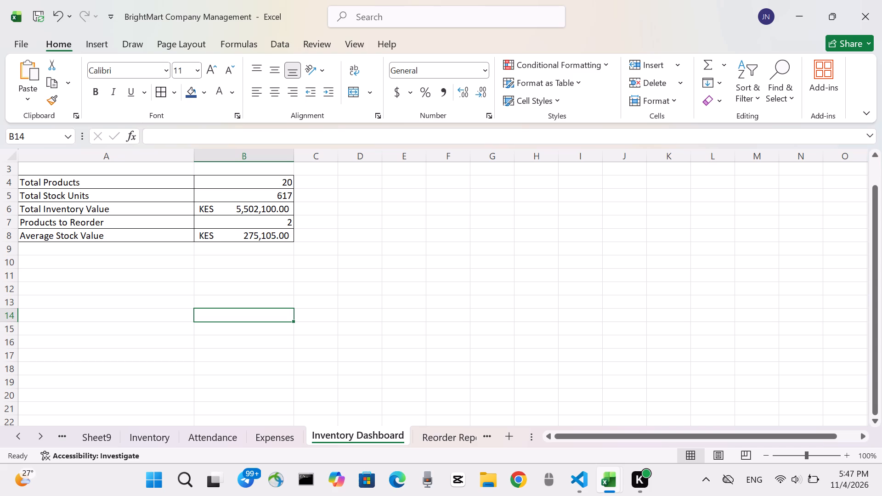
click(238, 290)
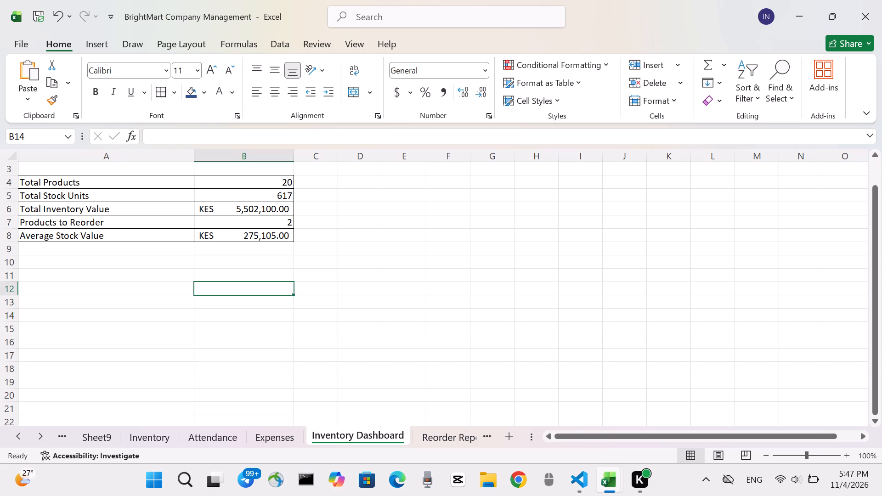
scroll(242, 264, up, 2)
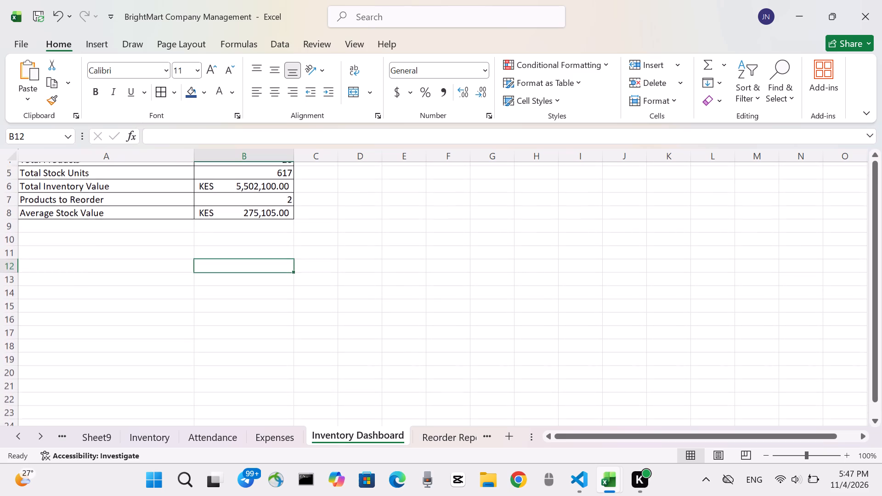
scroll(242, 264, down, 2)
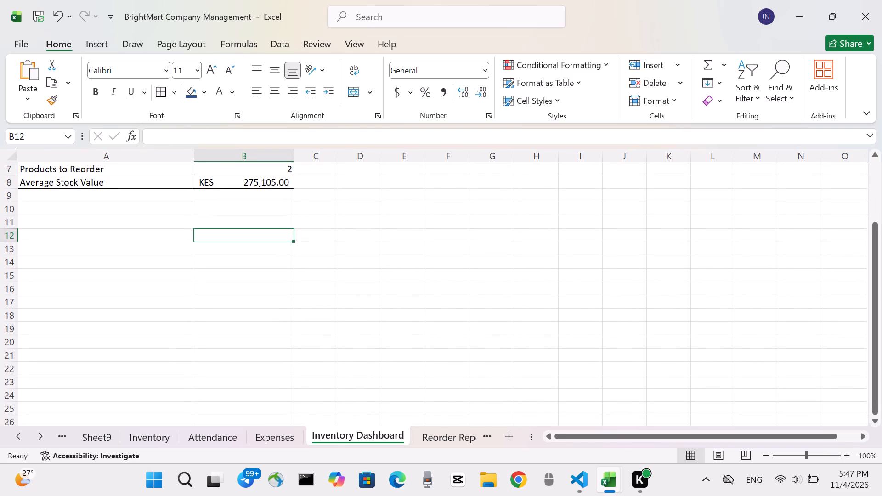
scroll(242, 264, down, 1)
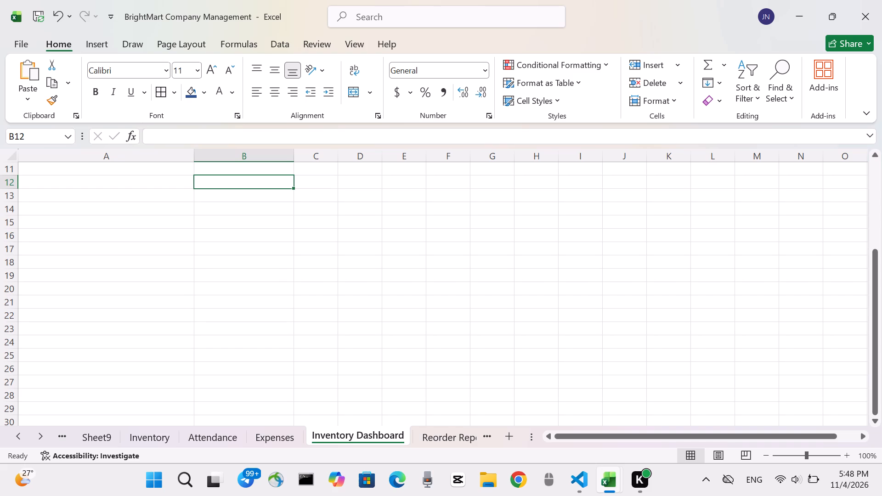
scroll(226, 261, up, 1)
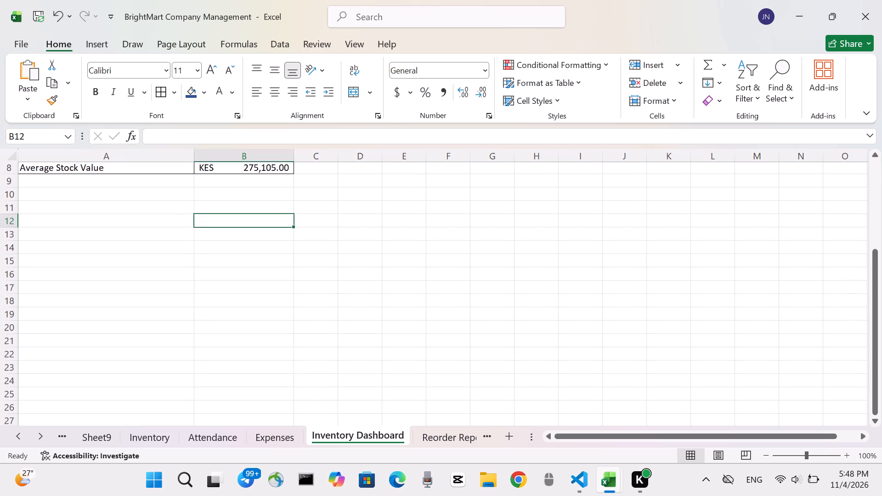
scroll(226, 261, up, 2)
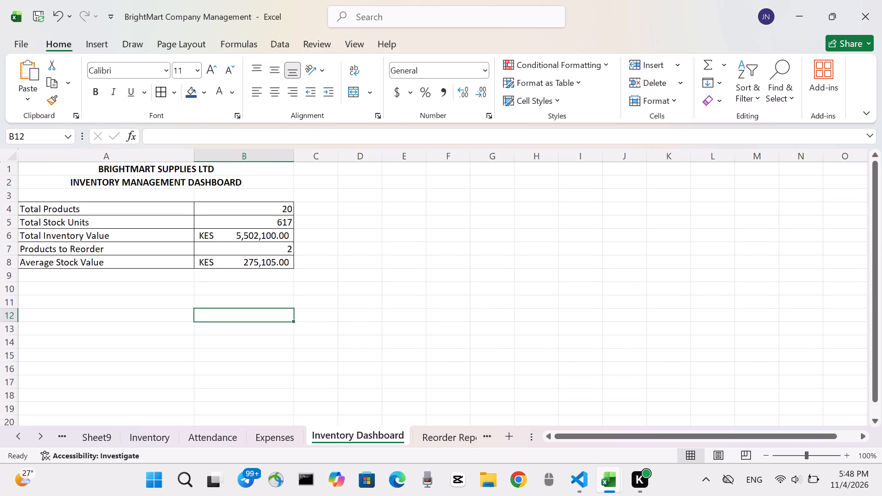
Enter the formula =MAX(Inventory!K2:K21) in cell B10 to calculate the highest stock value.
click(218, 291)
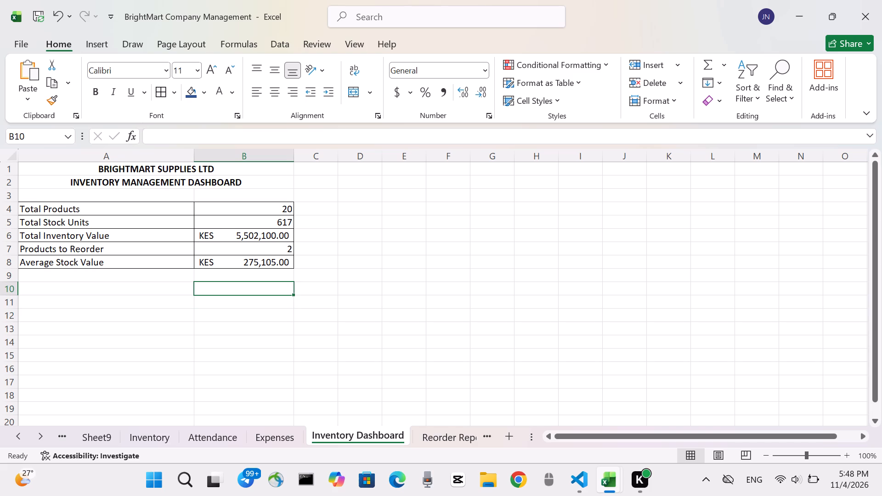
key(minus)
key(BackSpace)
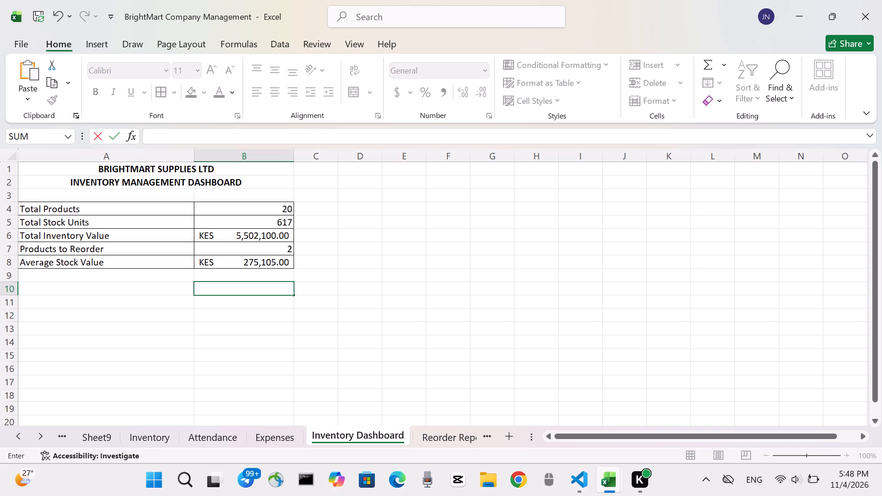
key(equal)
text(MAX)
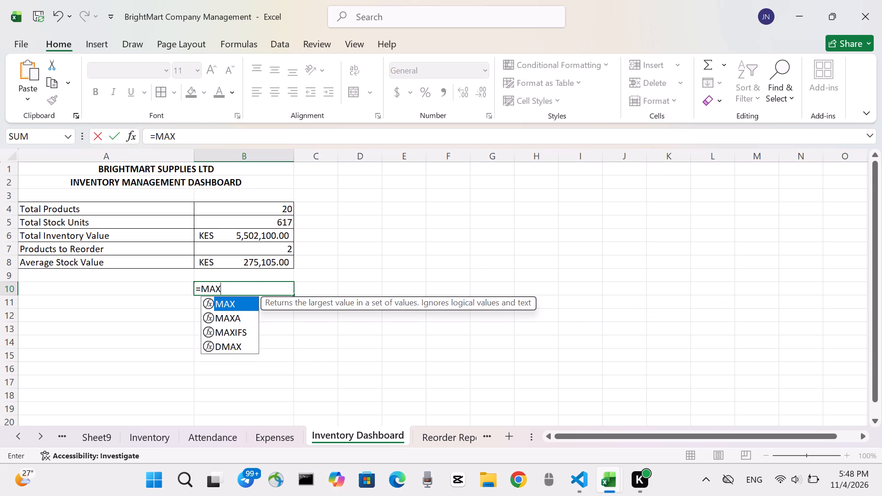
key(shift+parenleft)
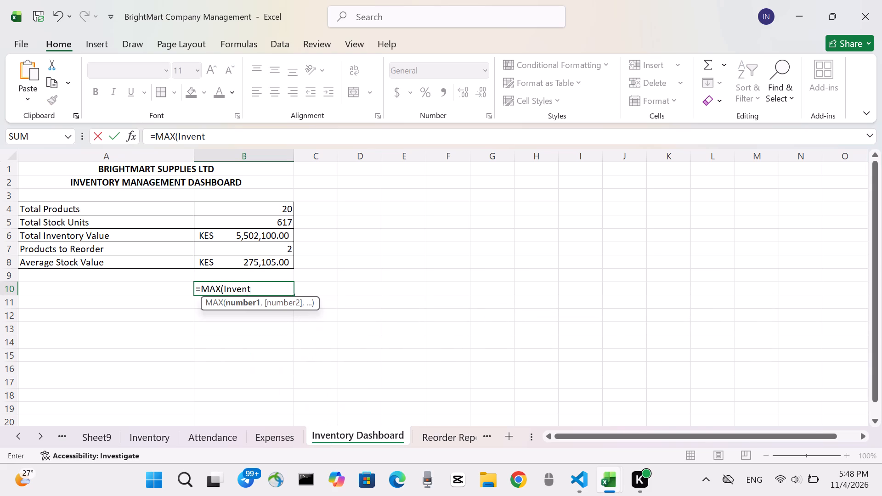
key(shift+exclam)
text(K2)
key(shift+colon)
text(K21)
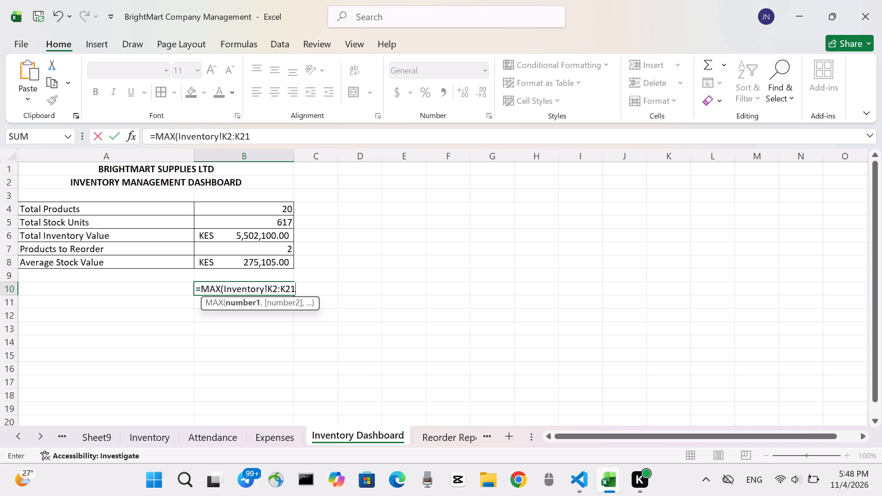
key(shift+parenright)
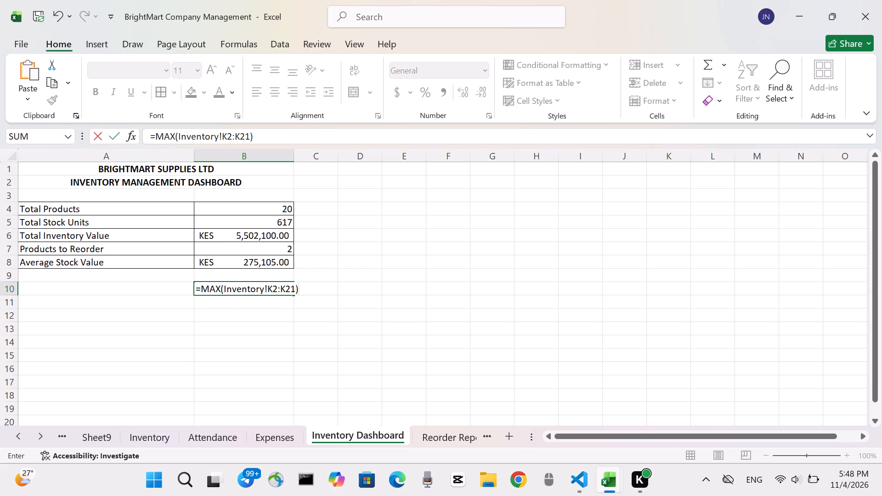
key(Return)
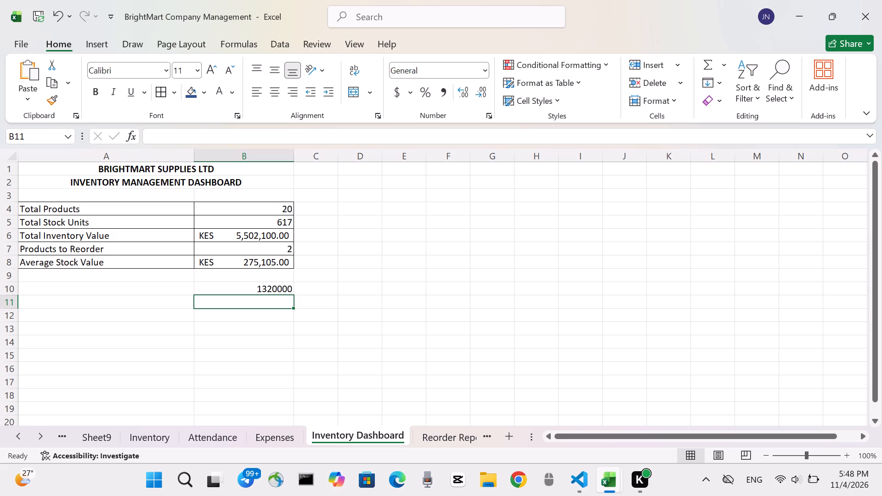
Label the highest stock value row by entering Highest Stock Value in cell A10.
click(108, 290)
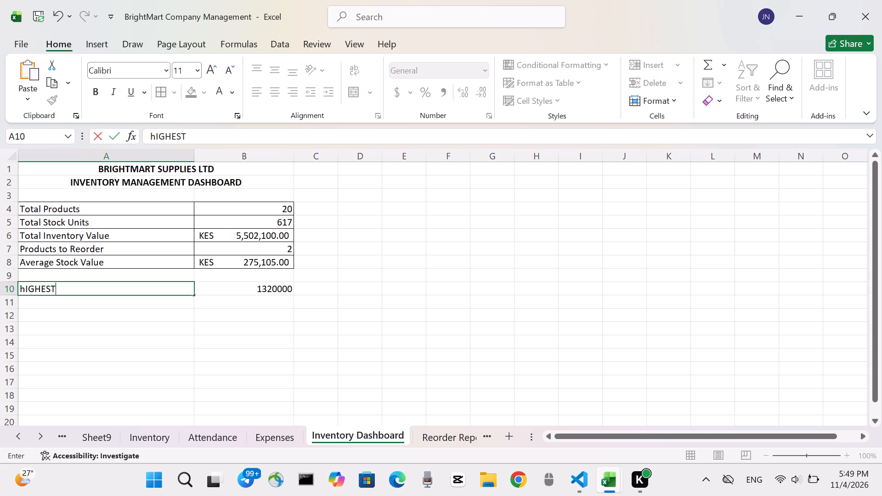
key(BackSpace)
key(BackSpace)
key(BackSpace)
key(BackSpace)
key(BackSpace)
key(BackSpace)
key(BackSpace)
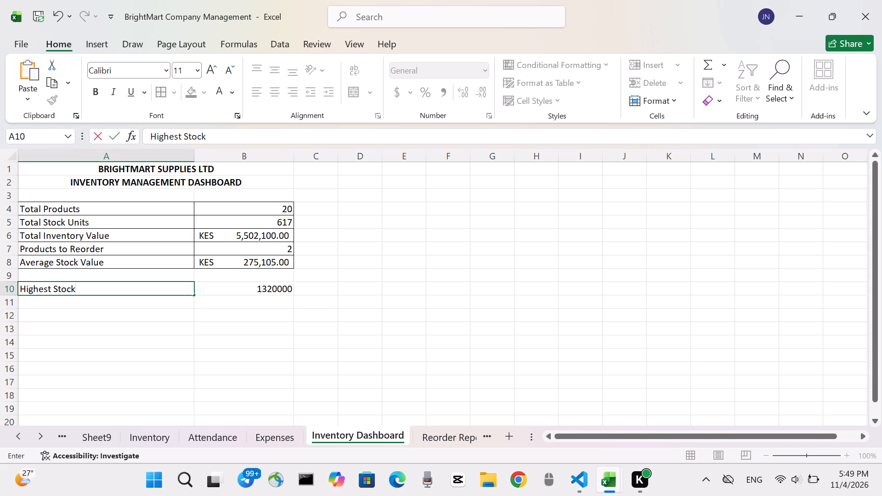
key(BackSpace)
key(Down)
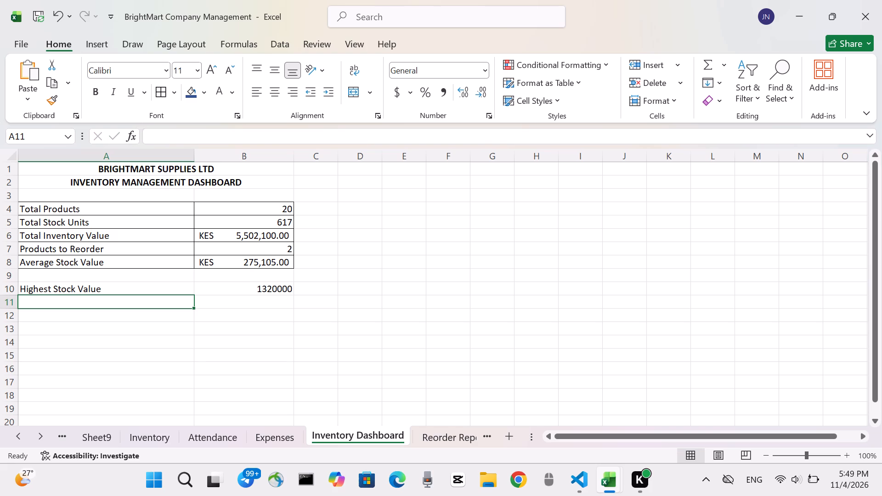
Enter the label Product Name in cell A11, below Highest Stock Value.
text(roduct)
key(space)
key(b)
key(BackSpace)
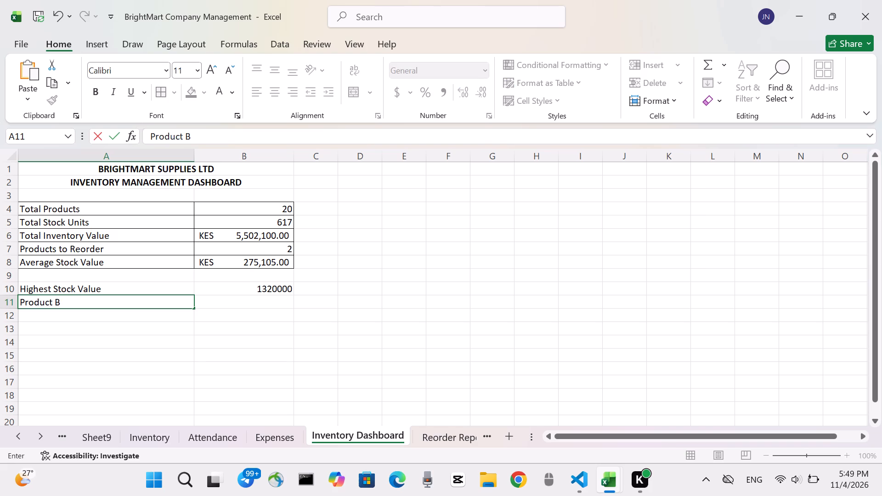
key(BackSpace)
key(BackSpace)
key(BackSpace)
text(ame)
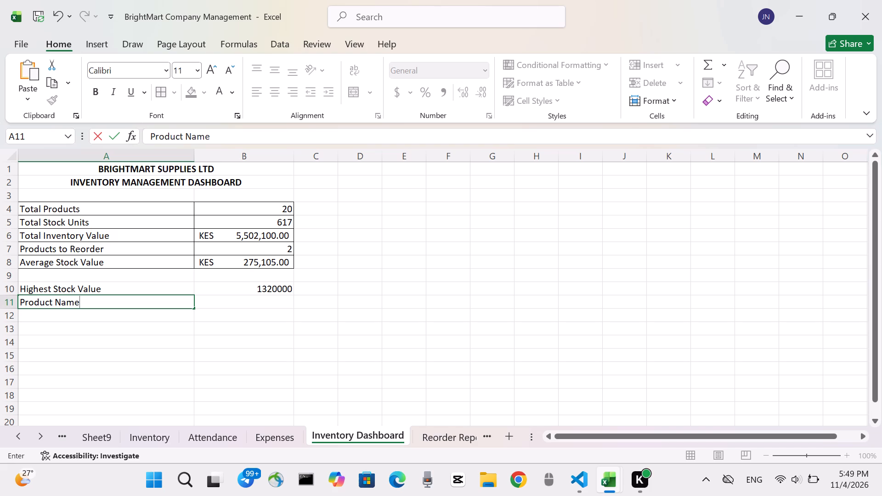
Enter the formula =INDEX(Inventory!B2:B21,MATCH(B10,Inventory!K2:K21,0)) in cell B11 to look up the product with the highest stock value.
click(219, 299)
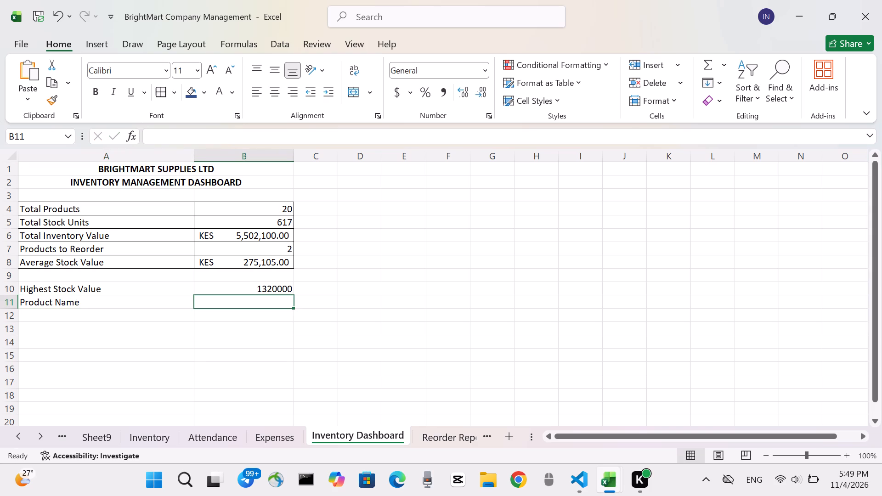
key(equal)
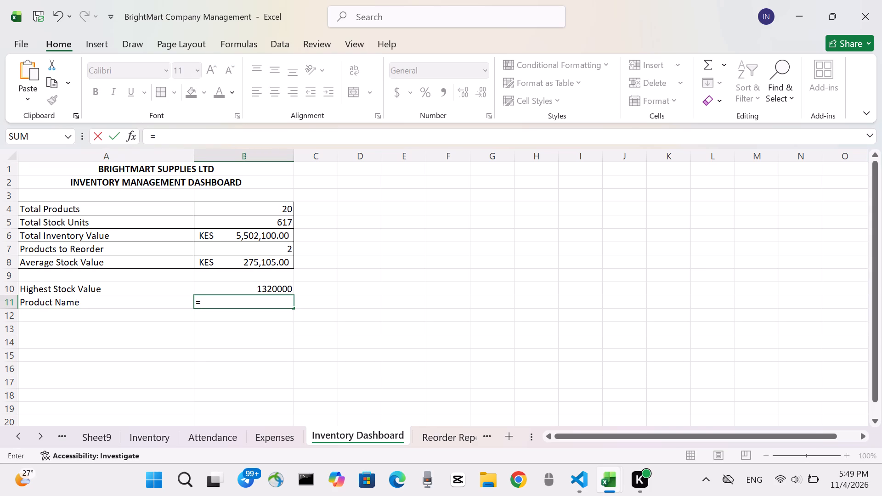
text(IN)
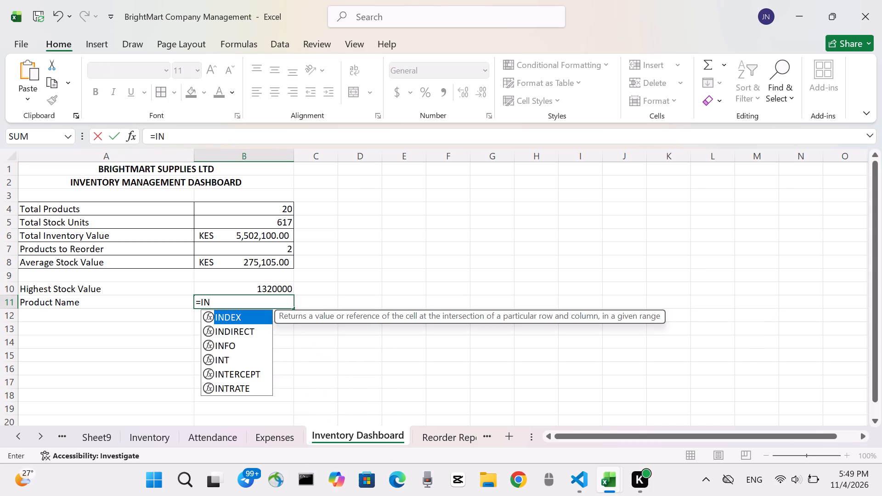
text(DEX)
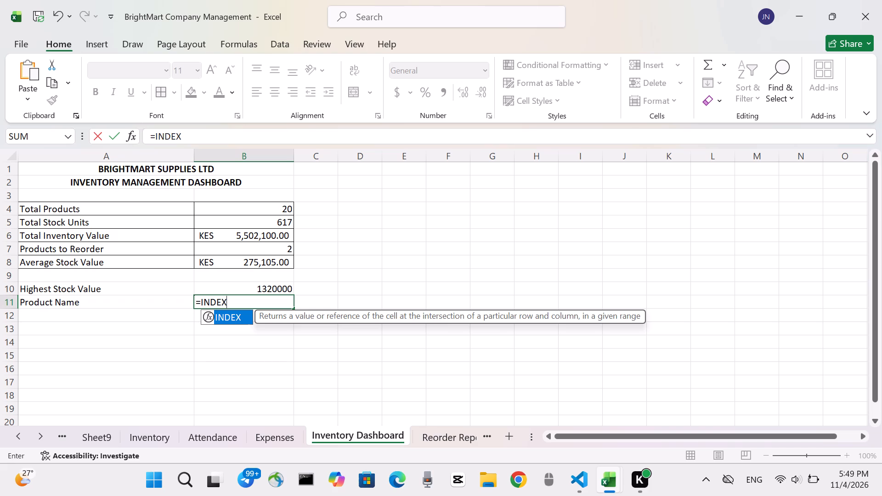
key(shift+parenleft)
key(BackSpace)
key(shift+parenleft)
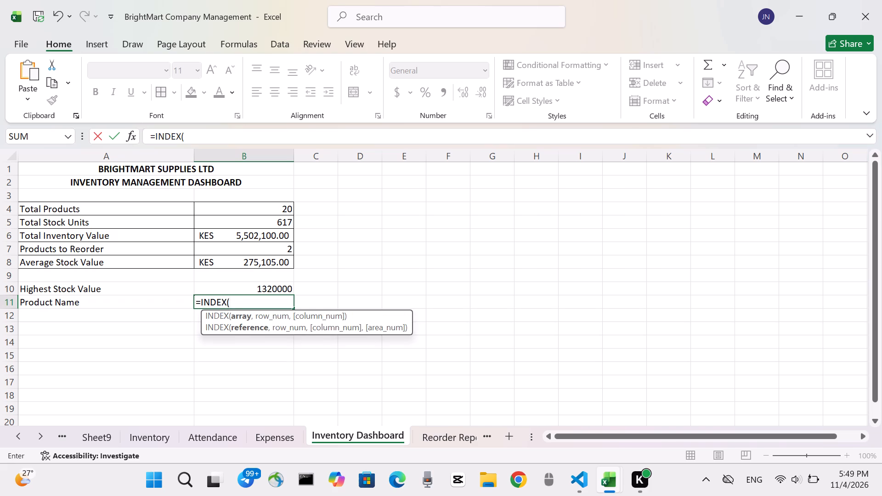
key(i)
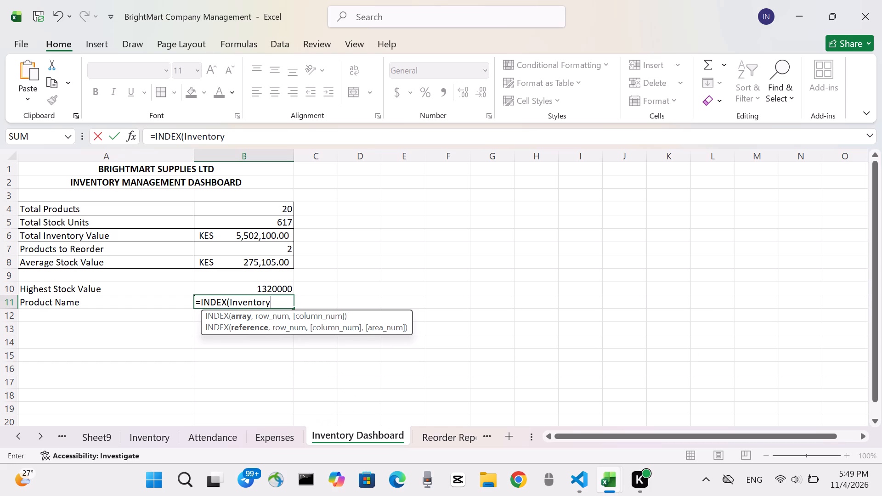
key(shift+exclam)
key(b)
key(2)
key(shift+colon)
text(B21)
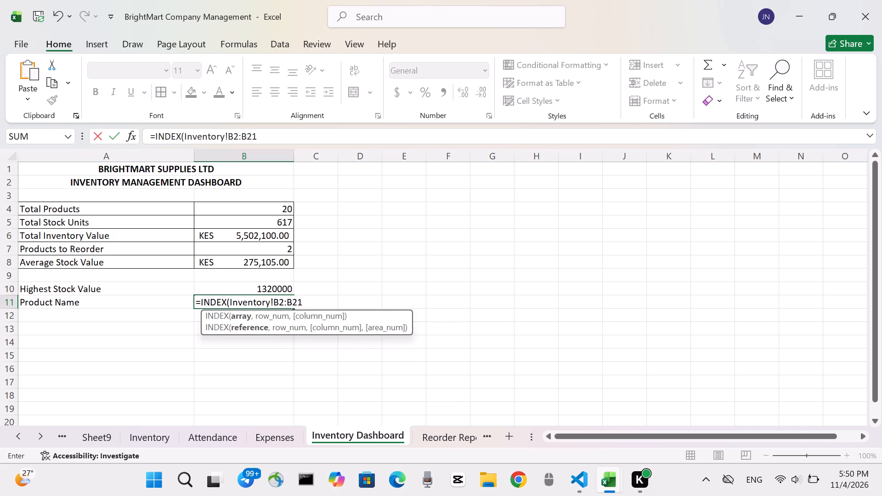
key(comma)
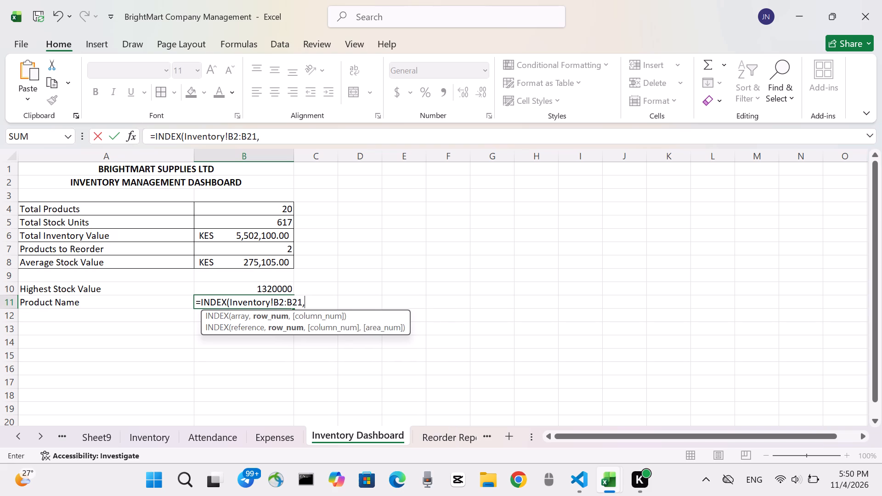
text(MATCH)
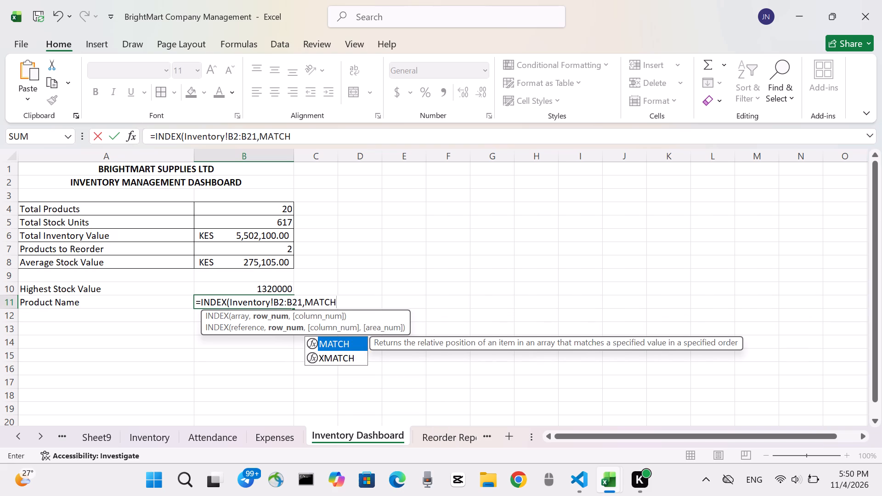
key(shift+parenleft)
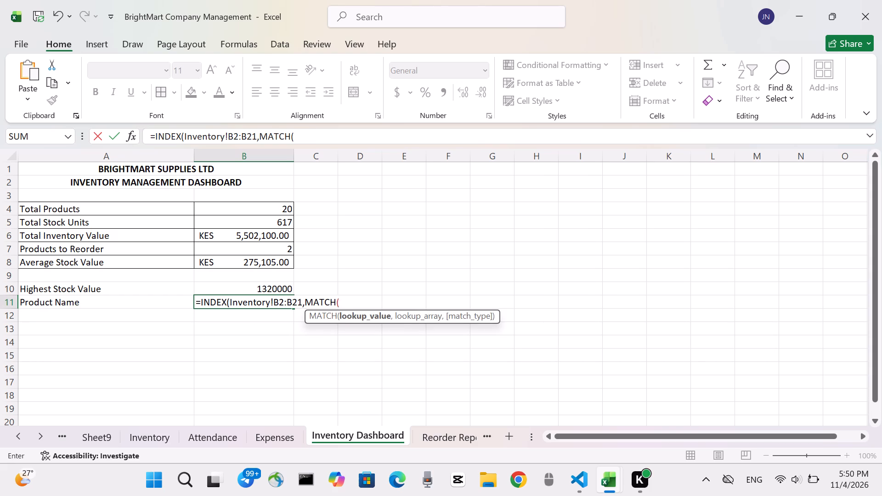
text(B10)
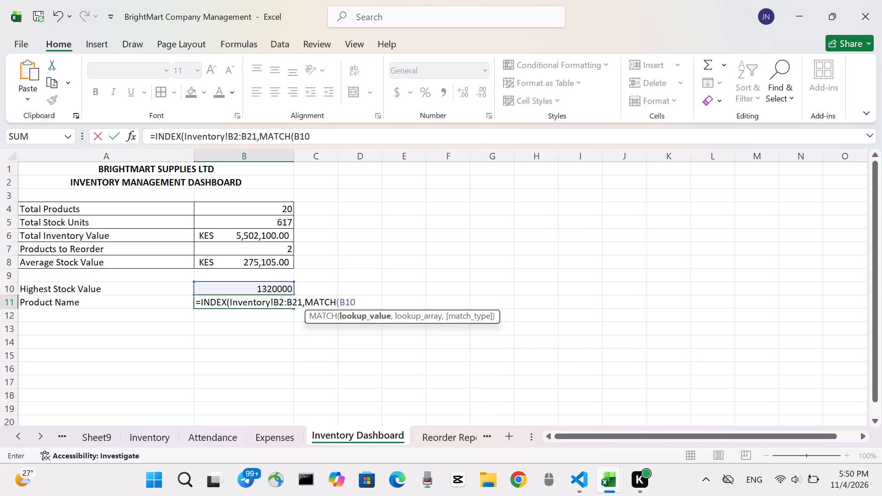
key(comma)
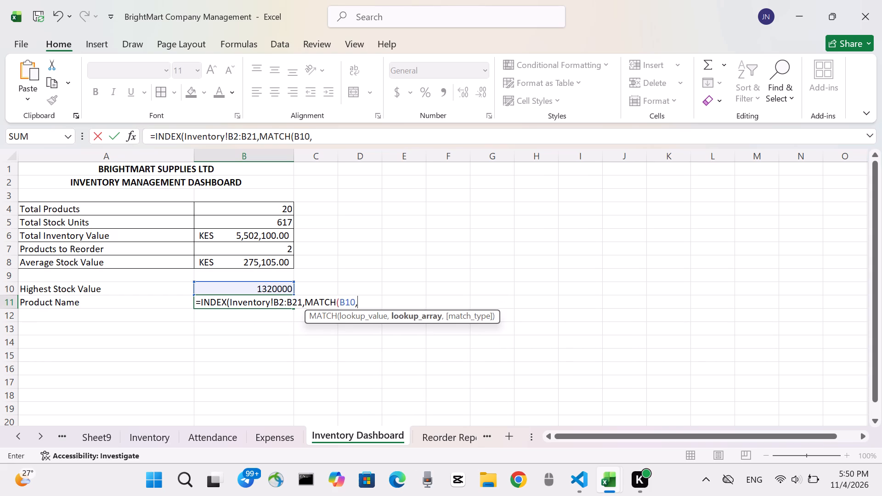
key(i)
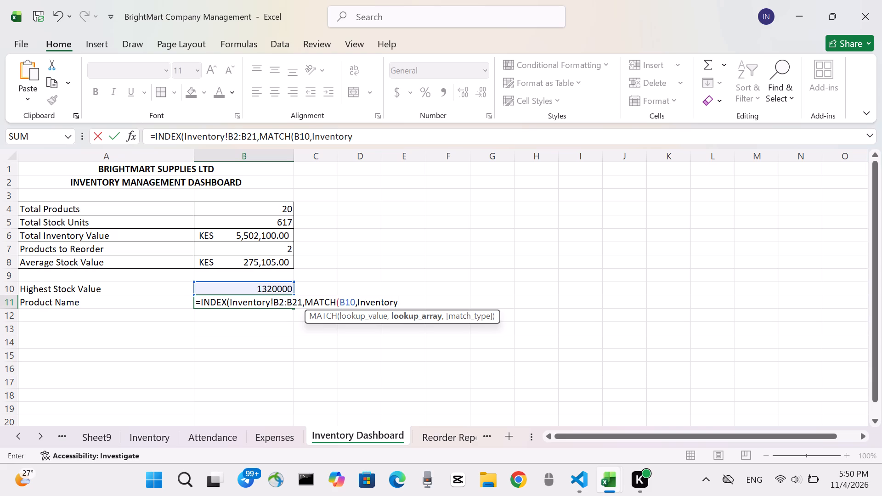
key(shift+exclam)
key(shift+colon)
text(K21)
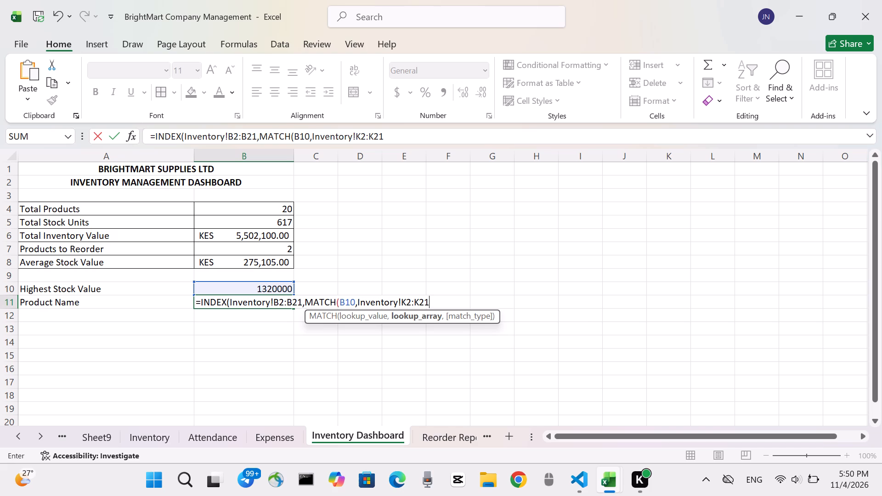
text(,0)
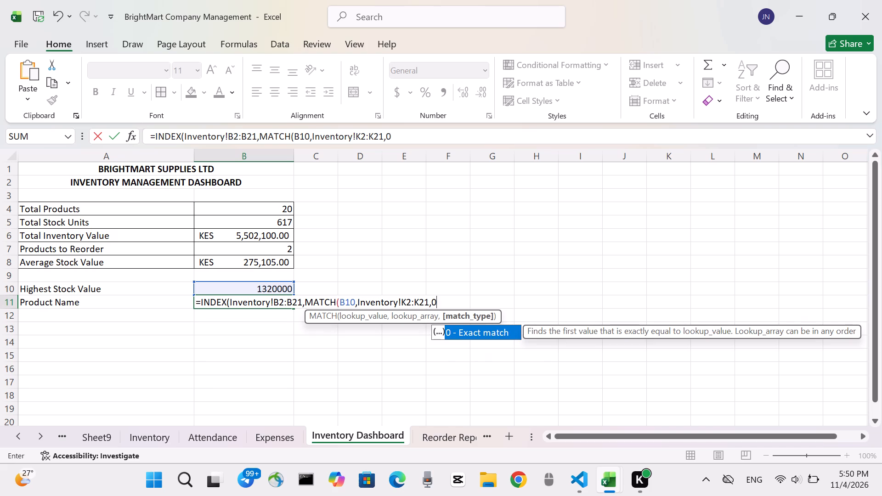
text()))
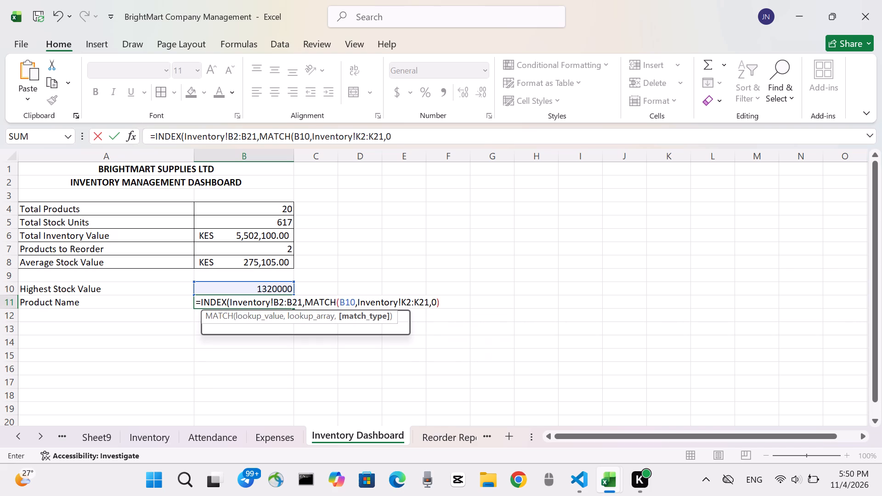
key(Return)
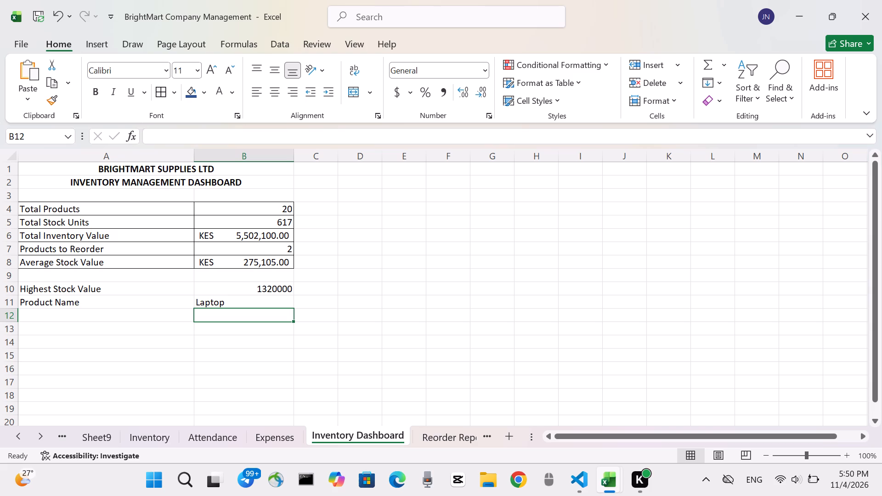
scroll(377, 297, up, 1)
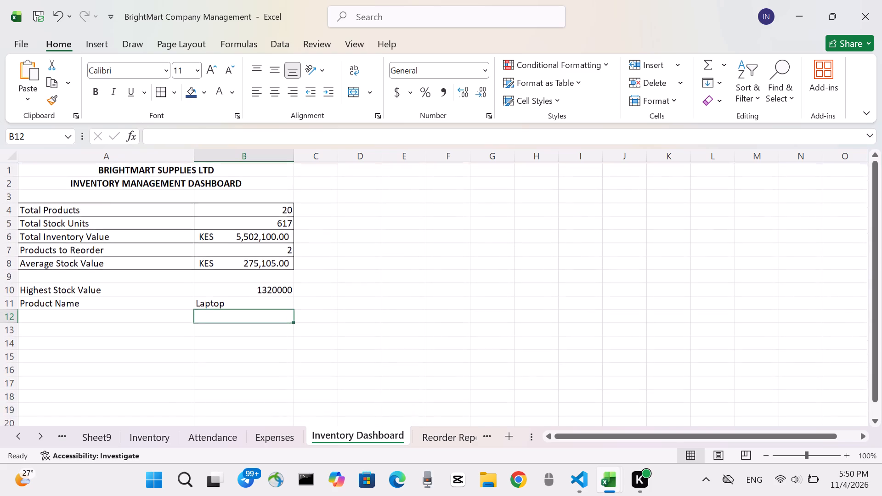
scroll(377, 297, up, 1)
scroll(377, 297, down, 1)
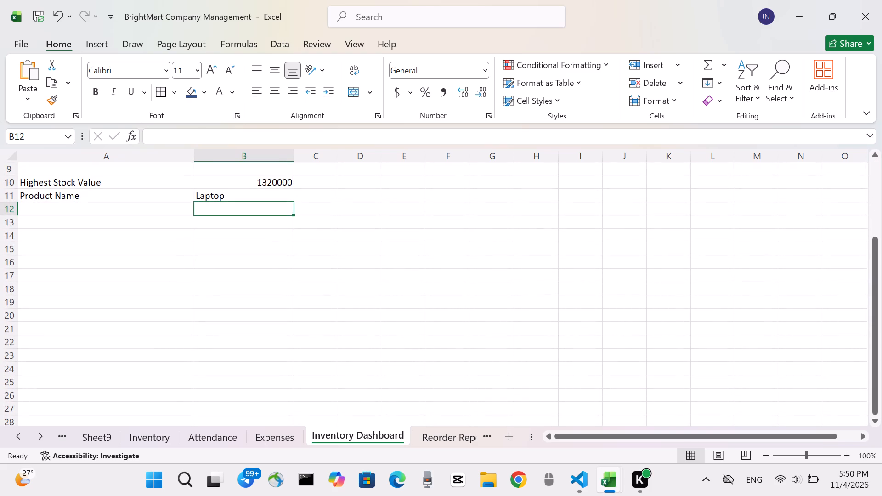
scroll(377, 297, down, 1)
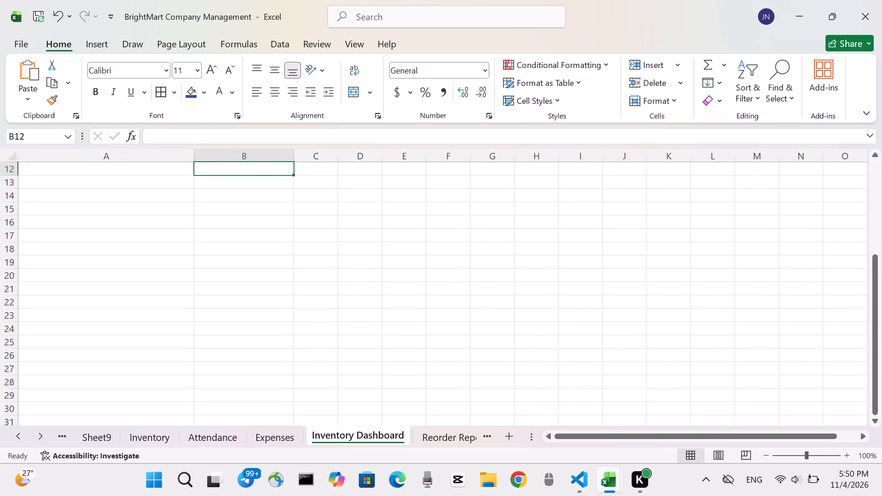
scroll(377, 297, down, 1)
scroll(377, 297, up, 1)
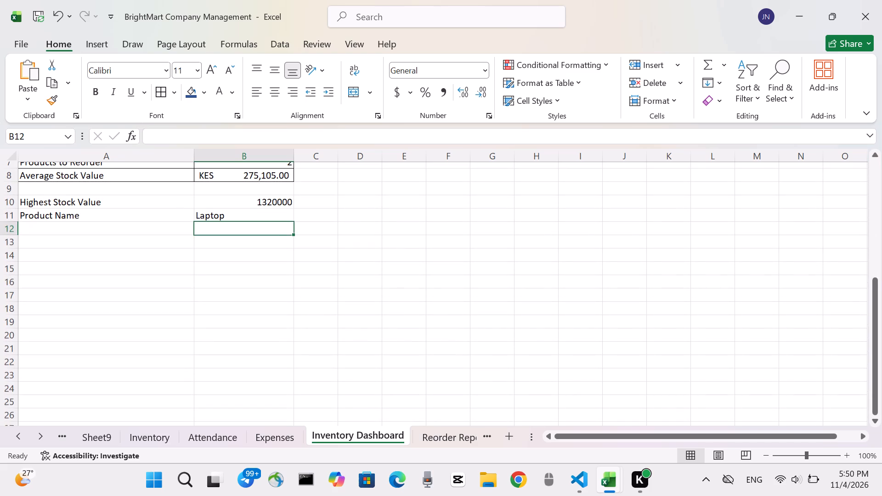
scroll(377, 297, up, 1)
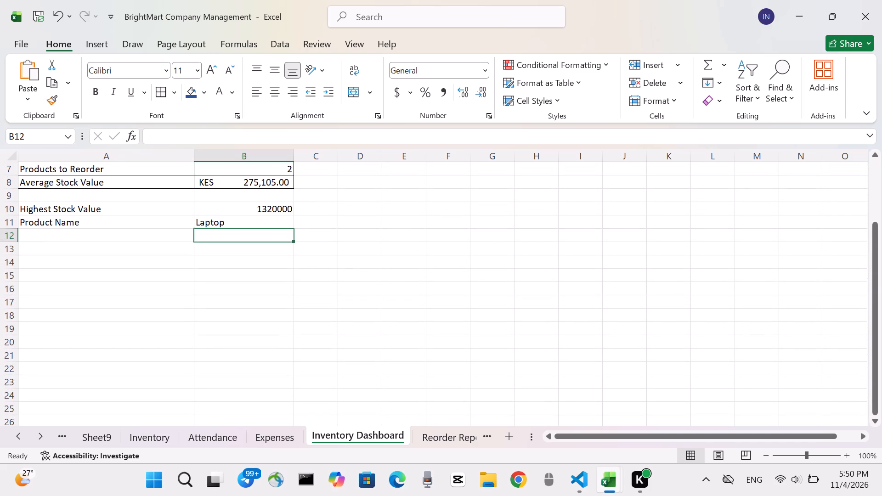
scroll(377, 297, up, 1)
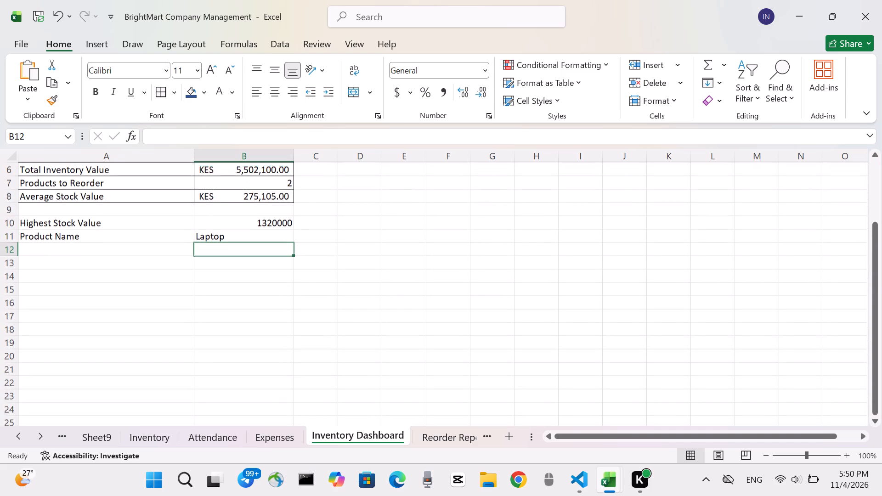
On the Inventory sheet, insert a 2-D clustered bar chart from the Product Name and Stock Value columns, B1:B21 and K1:K21.
scroll(377, 297, up, 3)
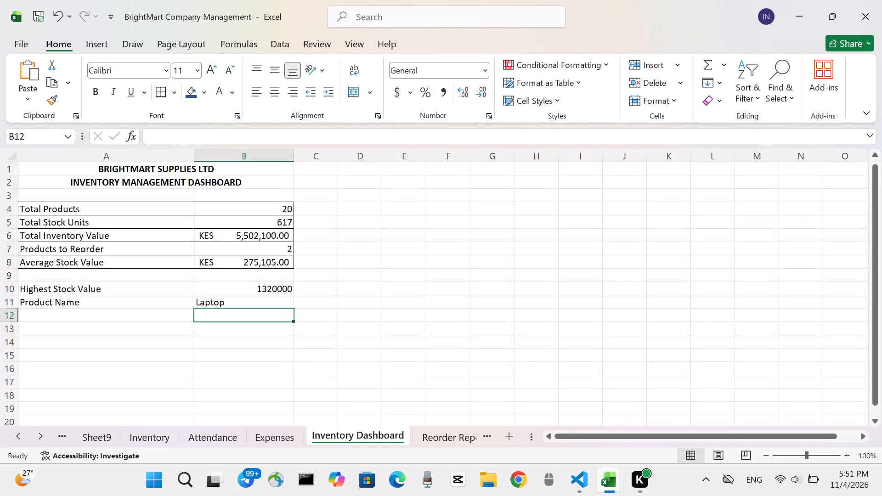
click(146, 432)
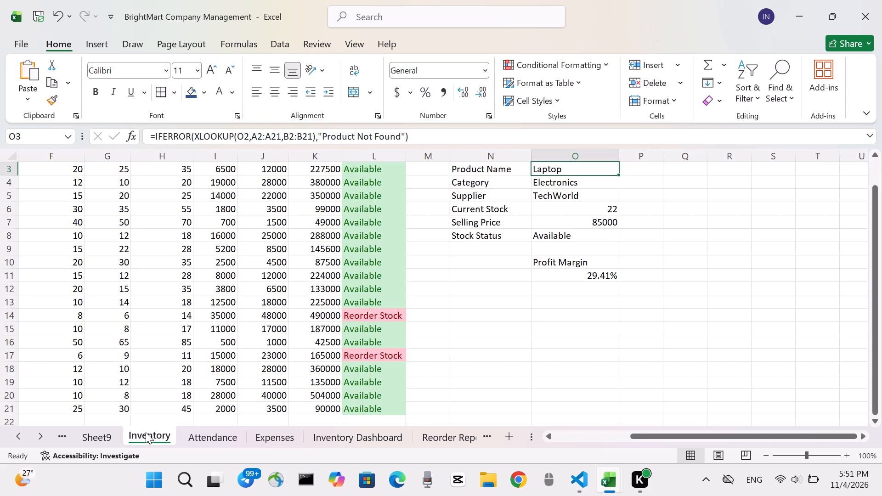
scroll(309, 342, up, 3)
scroll(309, 342, down, 11)
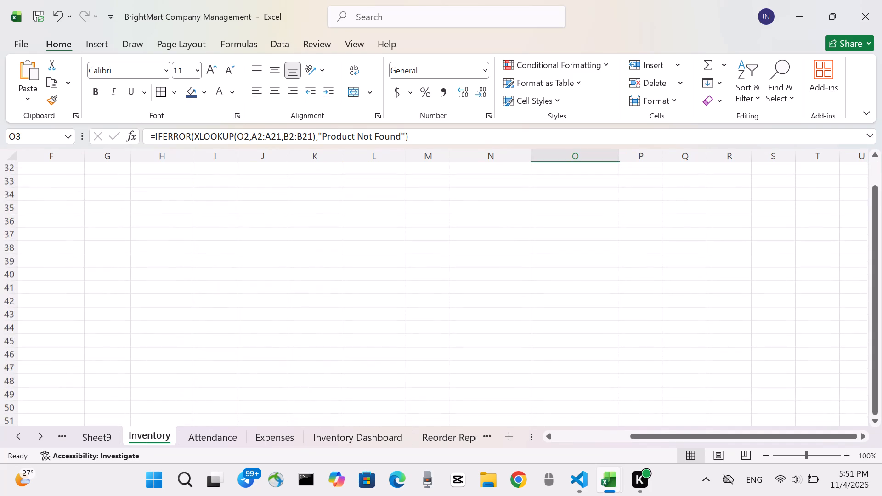
scroll(309, 342, up, 6)
scroll(309, 342, down, 8)
scroll(309, 342, up, 4)
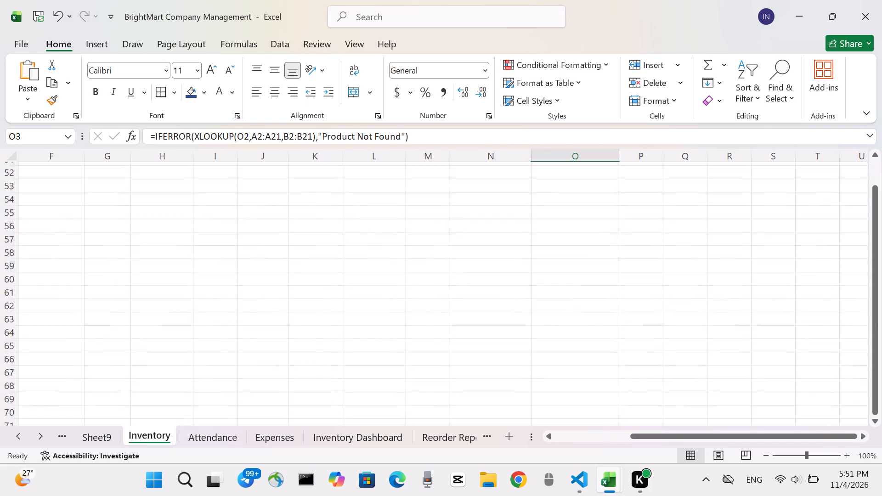
scroll(309, 342, up, 10)
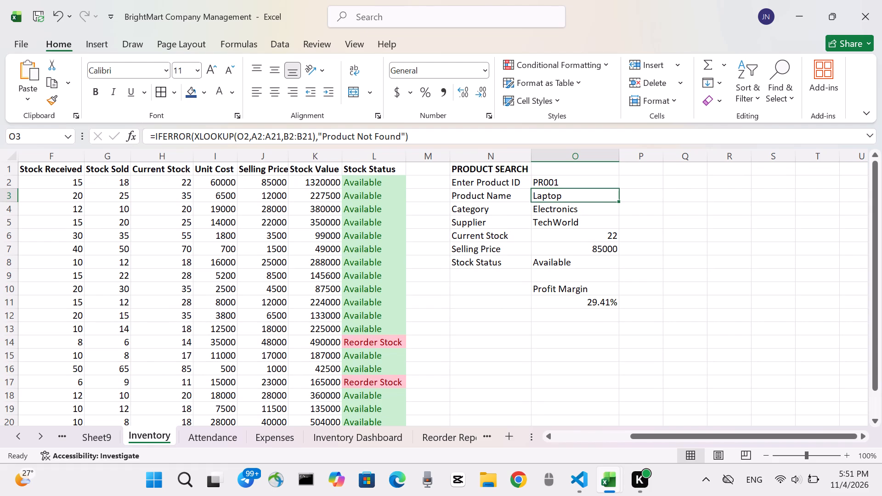
scroll(106, 230, right, 4)
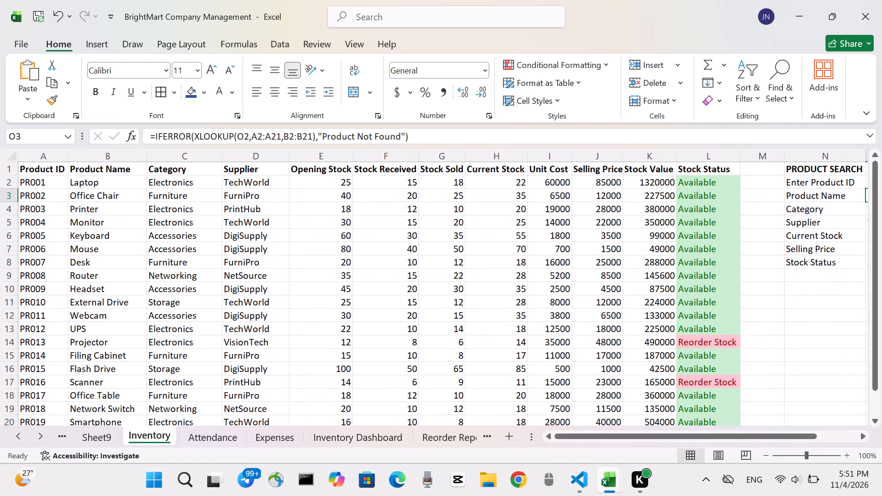
drag(79, 170, 104, 257)
scroll(104, 257, down, 2)
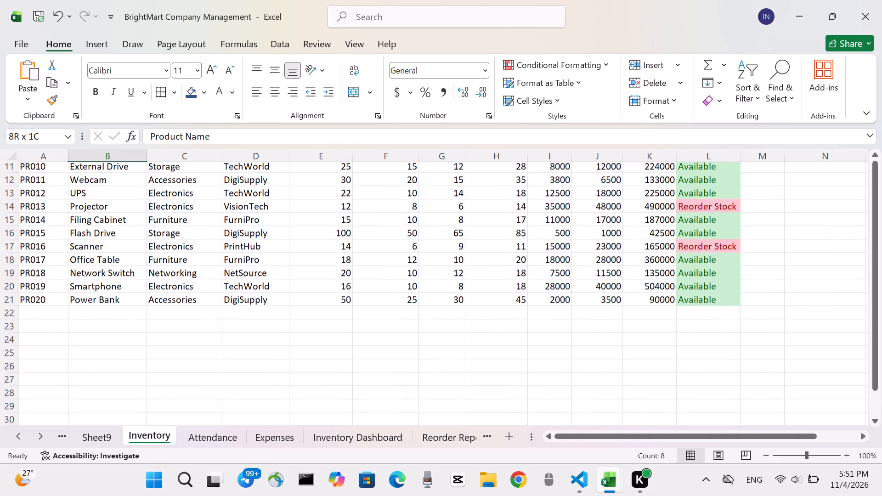
drag(104, 257, 107, 286)
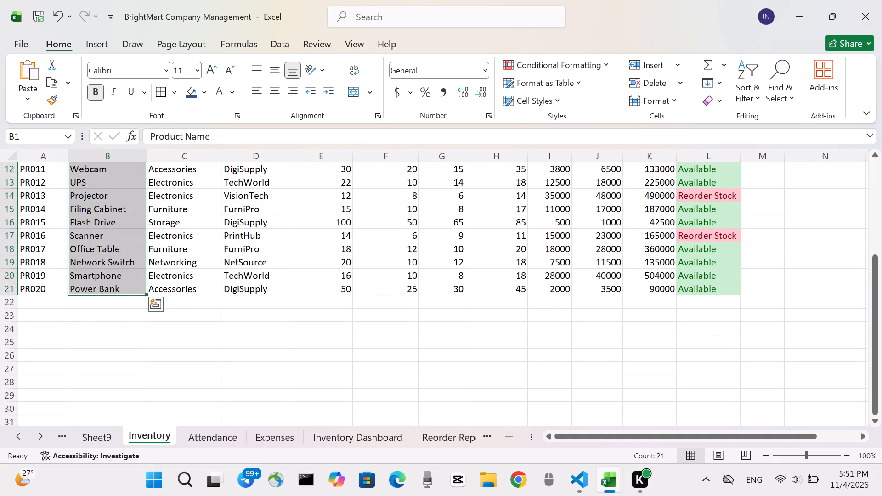
ctrl+scroll(210, 244, up, 2)
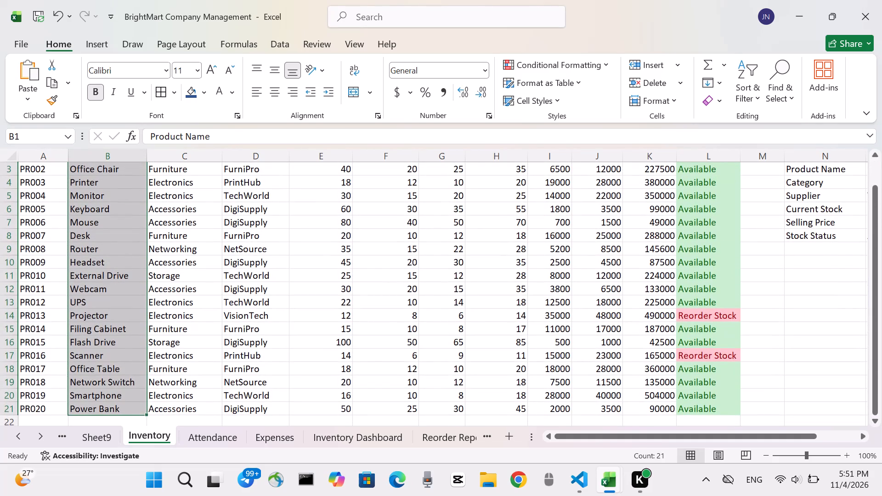
ctrl+scroll(210, 244, up, 2)
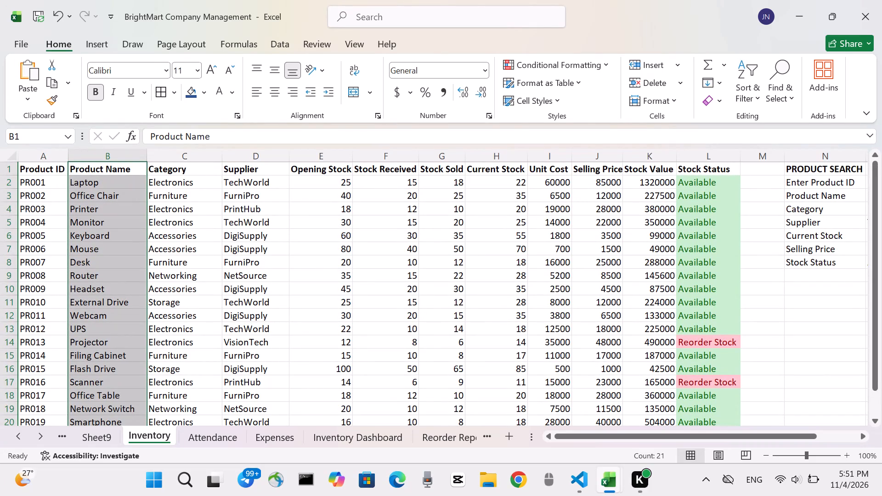
ctrl+drag(633, 168, 639, 271)
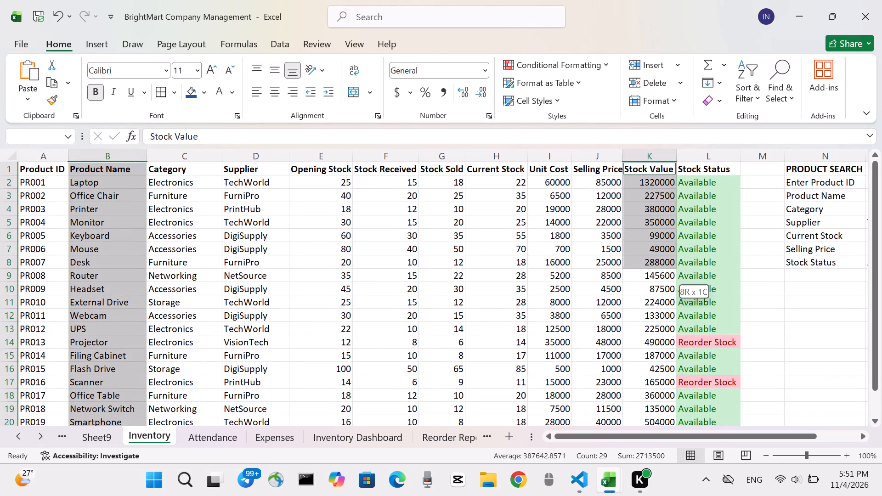
ctrl+drag(639, 271, 645, 341)
ctrl+scroll(644, 326, down, 1)
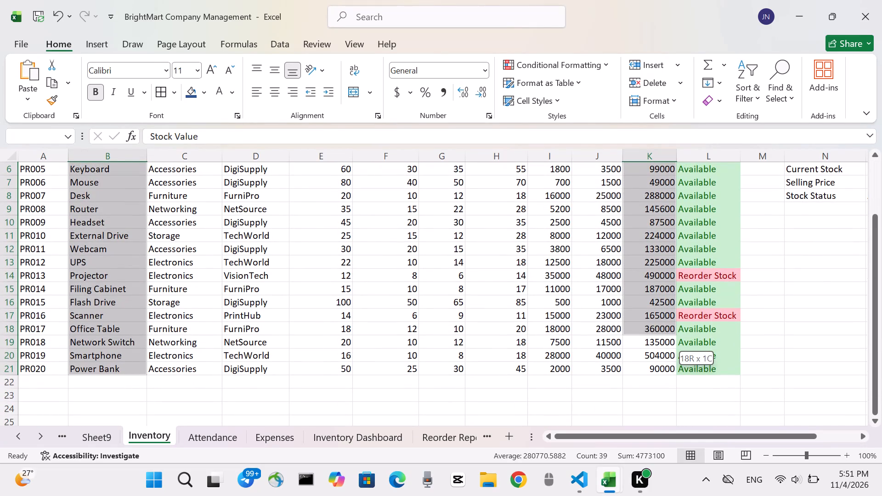
ctrl+drag(645, 341, 649, 364)
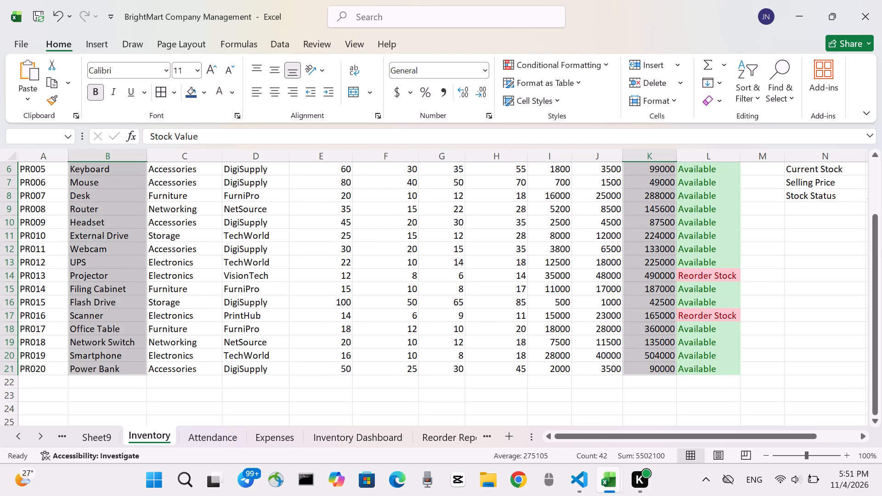
click(100, 46)
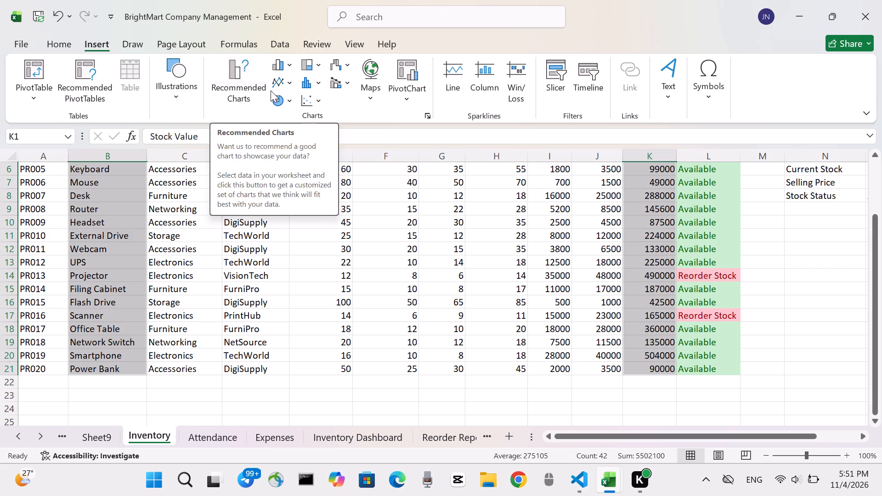
click(288, 62)
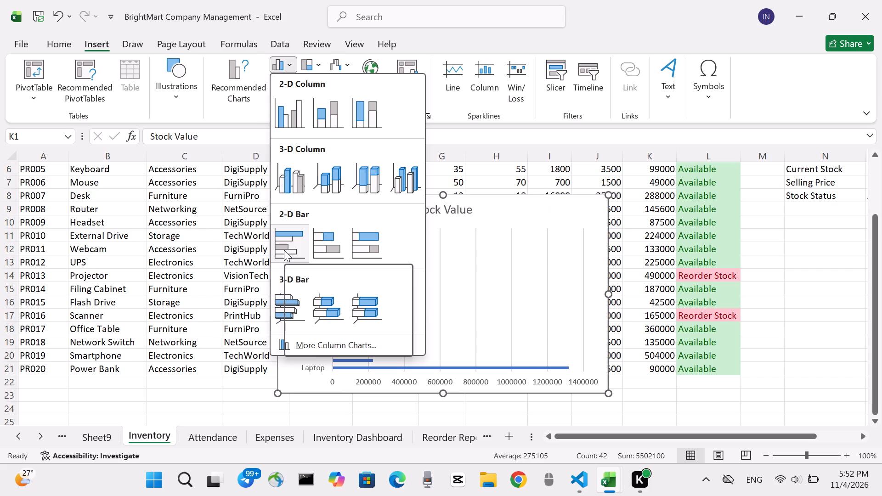
click(284, 250)
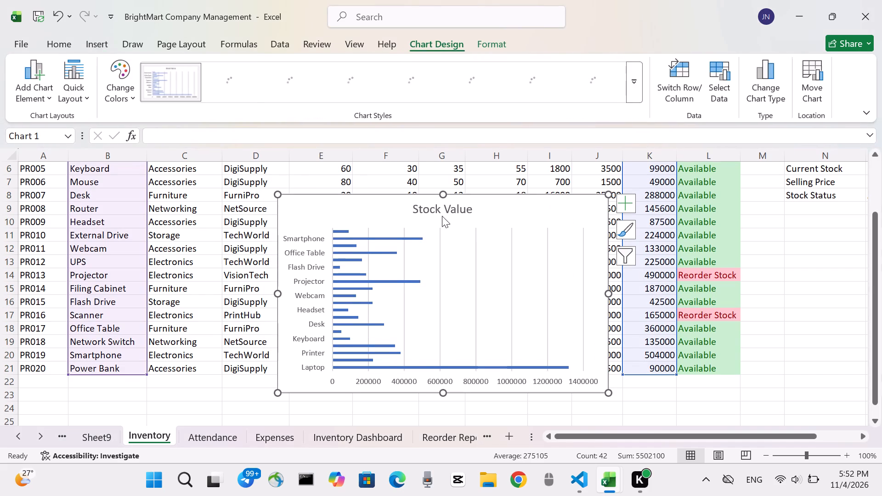
Change the bar chart's title to Inventory Value by Product.
click(477, 211)
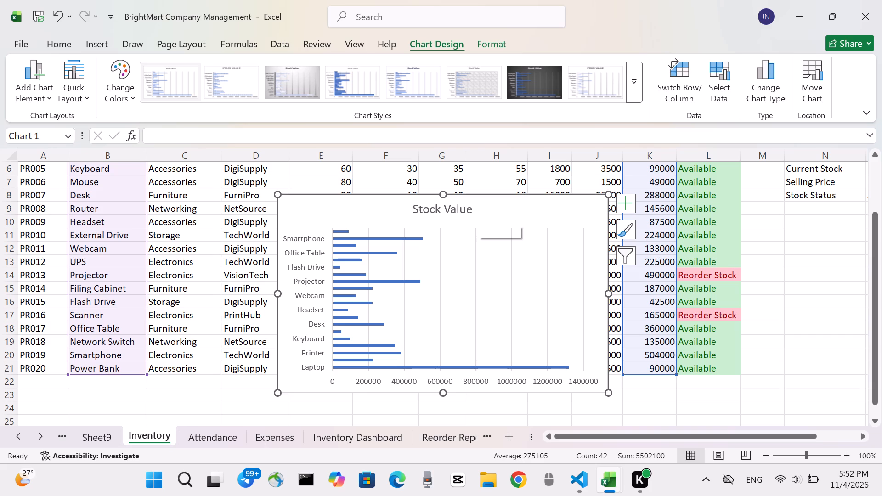
click(458, 210)
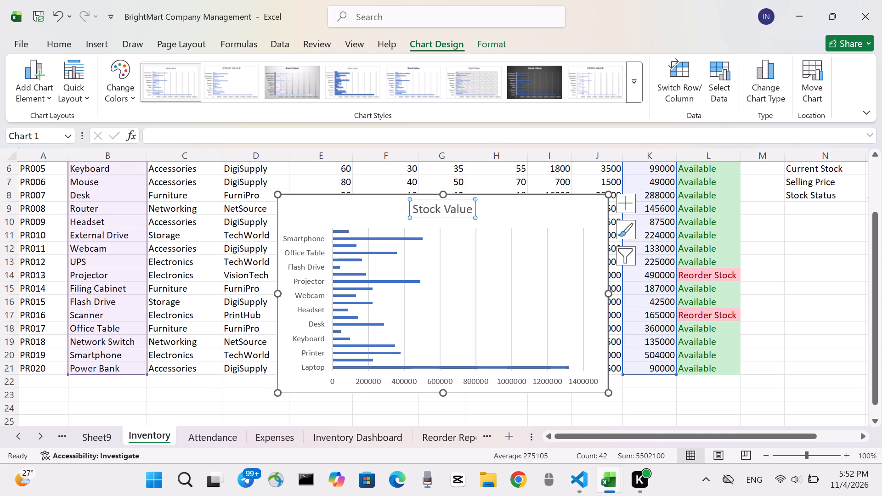
click(468, 209)
key(BackSpace)
key(BackSpace)
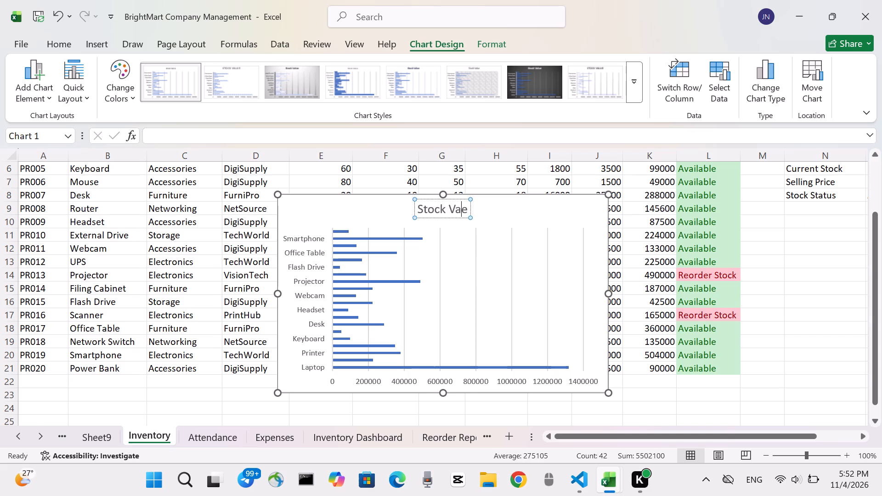
key(BackSpace)
key(BackSpace)
key(BackSpace)
key(BackSpace)
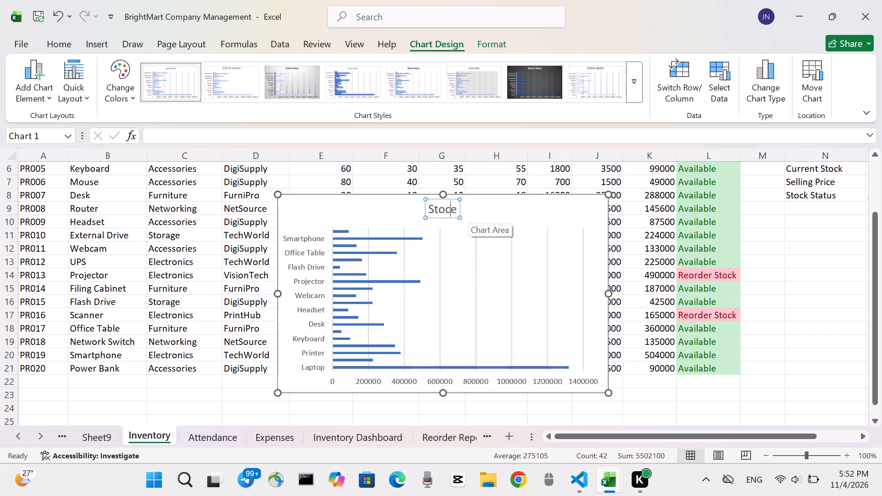
key(BackSpace)
key(BackSpace)
key(BackSpace)
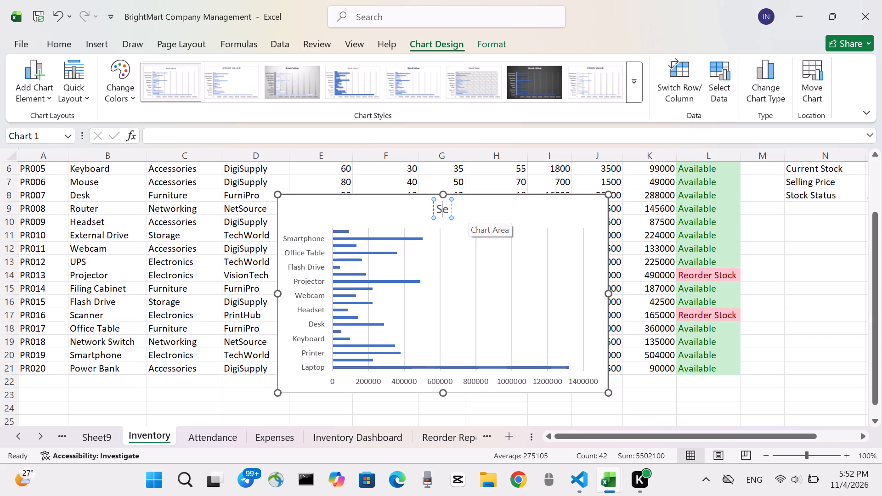
key(BackSpace)
key(BackSpace)
key(i)
text(nv)
key(Right)
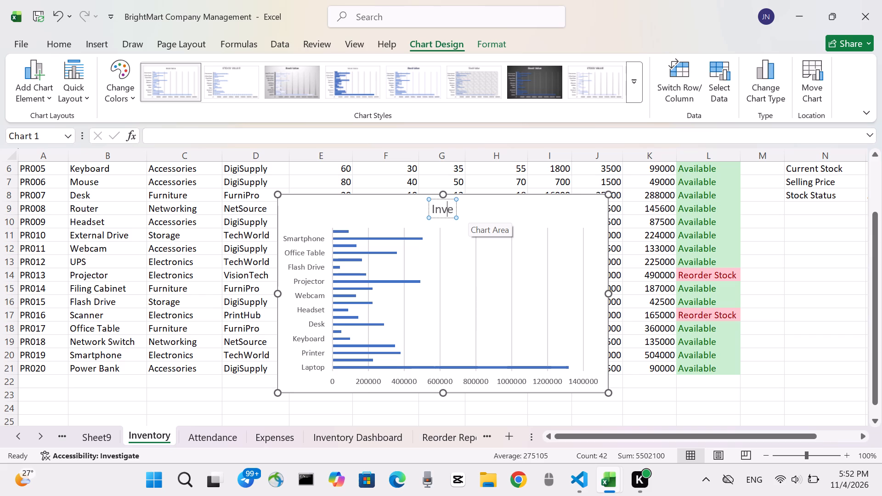
text(ntory)
key(space)
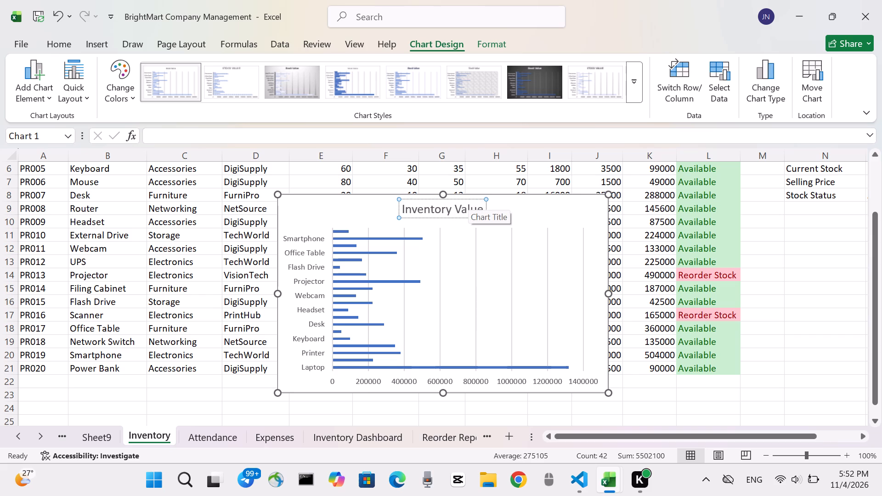
text(by)
key(space)
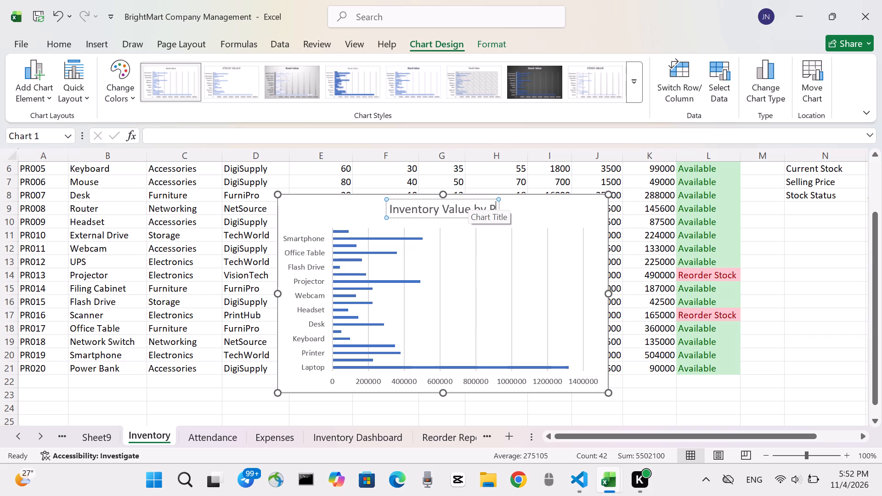
text(roduct)
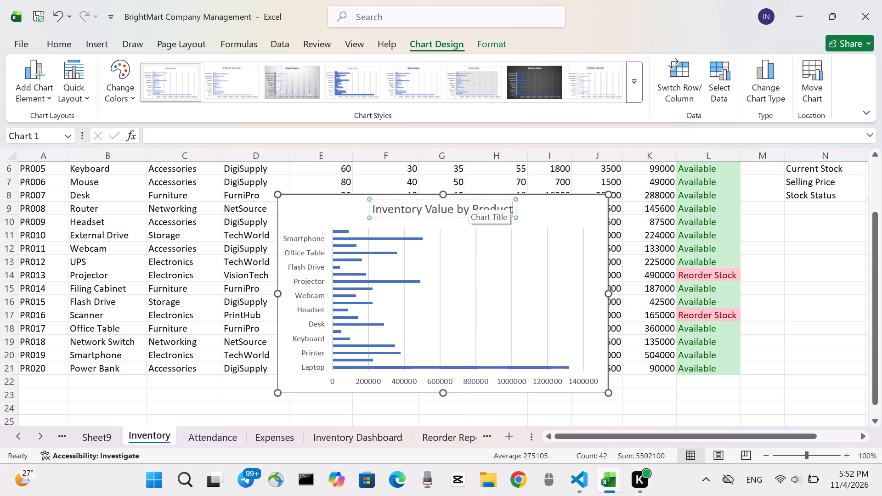
click(774, 367)
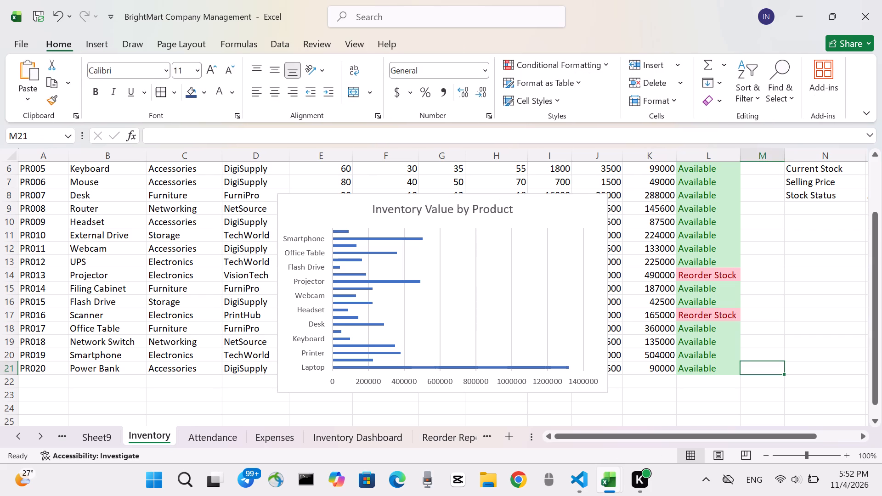
Move the Inventory Value by Product chart below the inventory table, to about rows 24 to 38 across columns E to K.
click(539, 209)
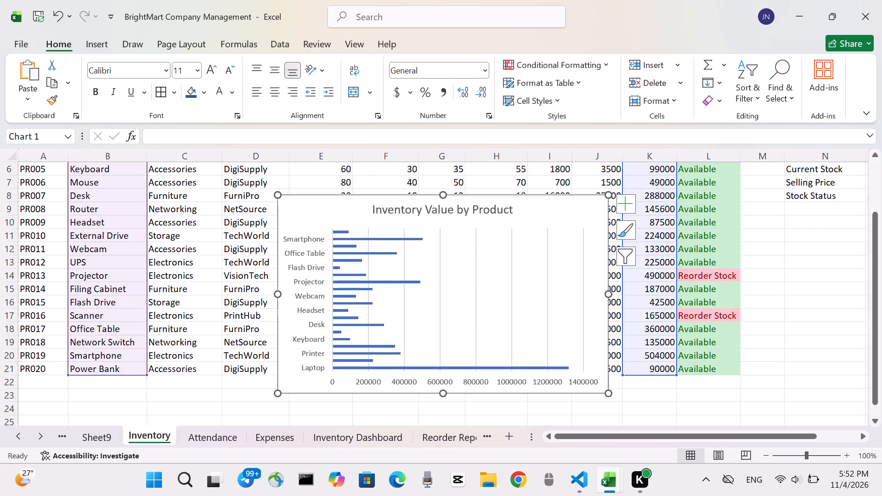
drag(533, 208, 578, 282)
scroll(578, 282, down, 1)
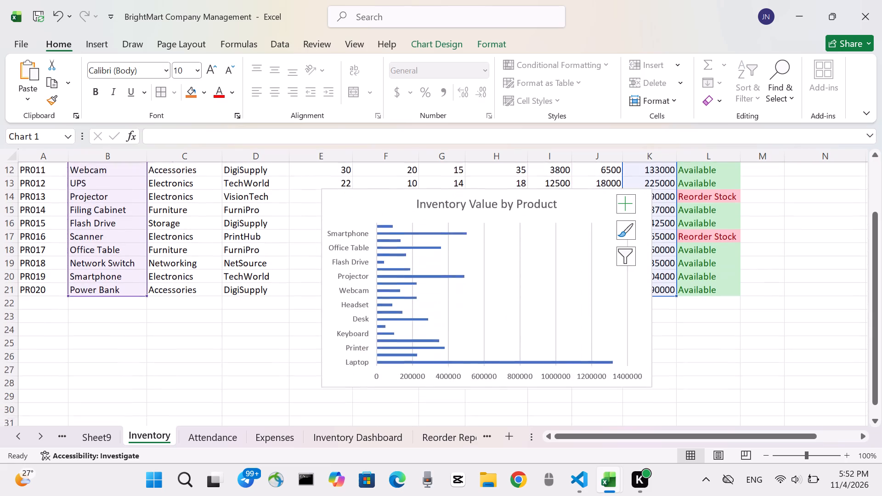
scroll(578, 282, down, 1)
drag(578, 282, 572, 307)
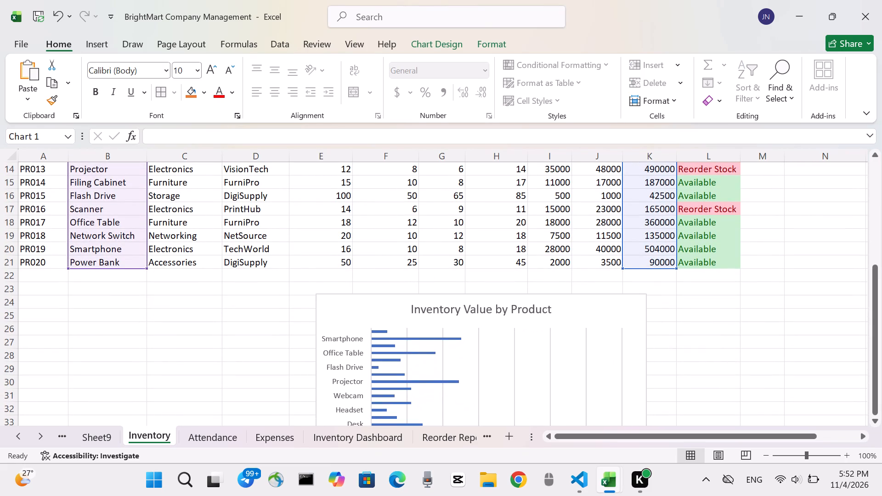
scroll(602, 272, down, 2)
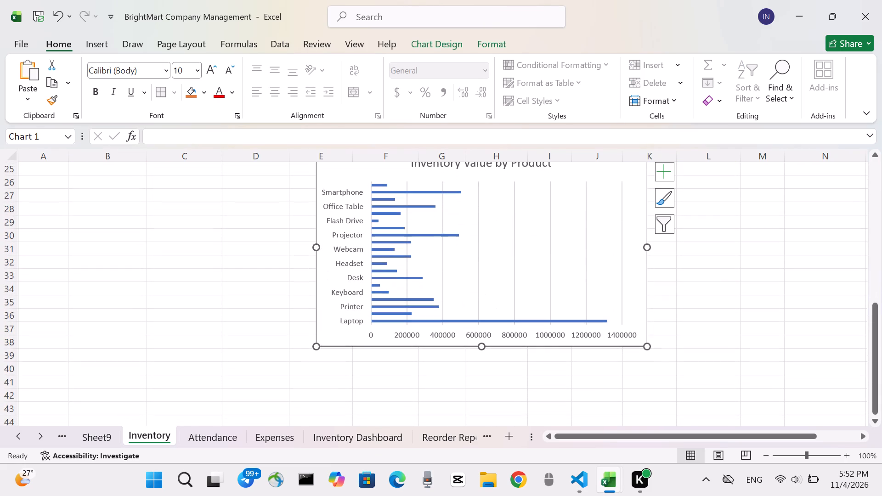
Add data labels to the bars of the Inventory Value by Product chart.
scroll(602, 272, up, 1)
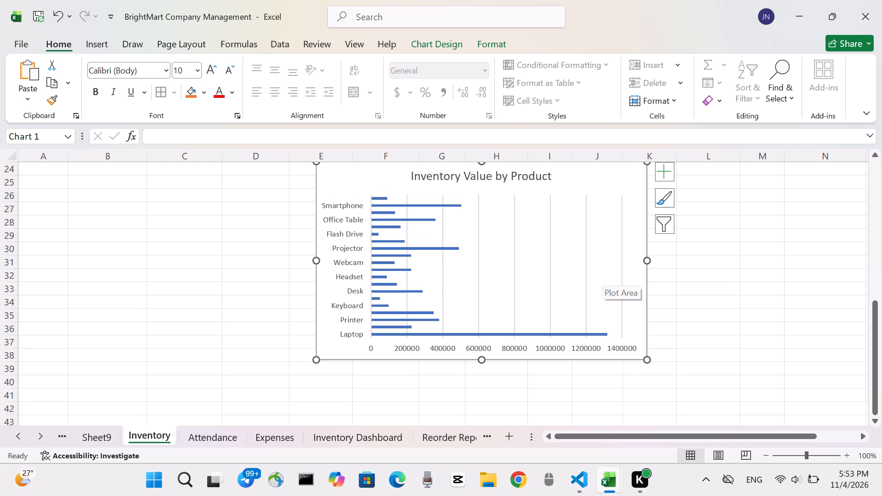
click(667, 178)
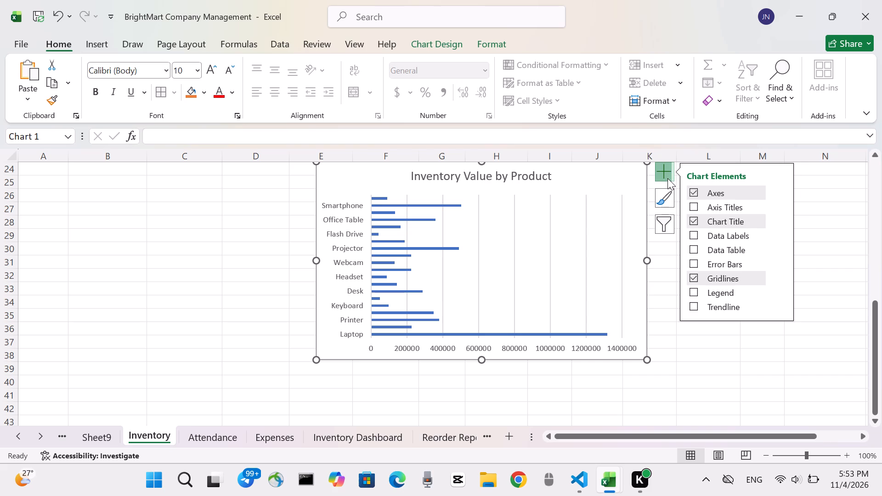
click(694, 235)
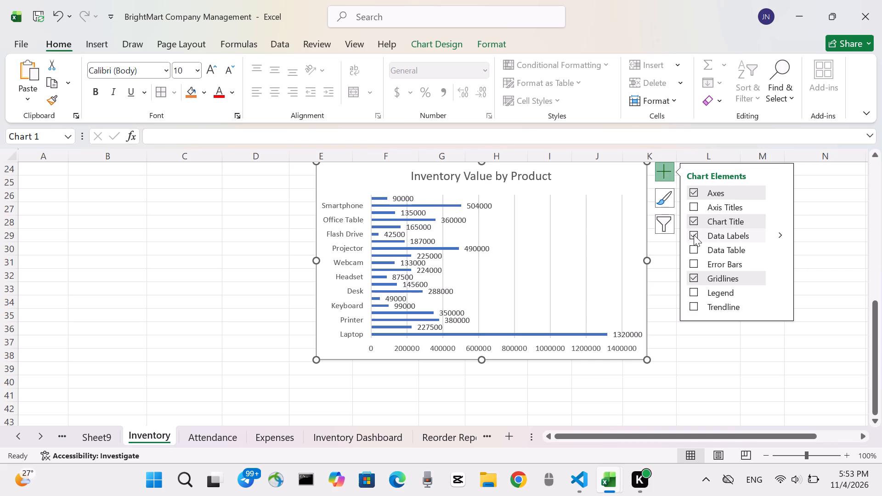
click(680, 369)
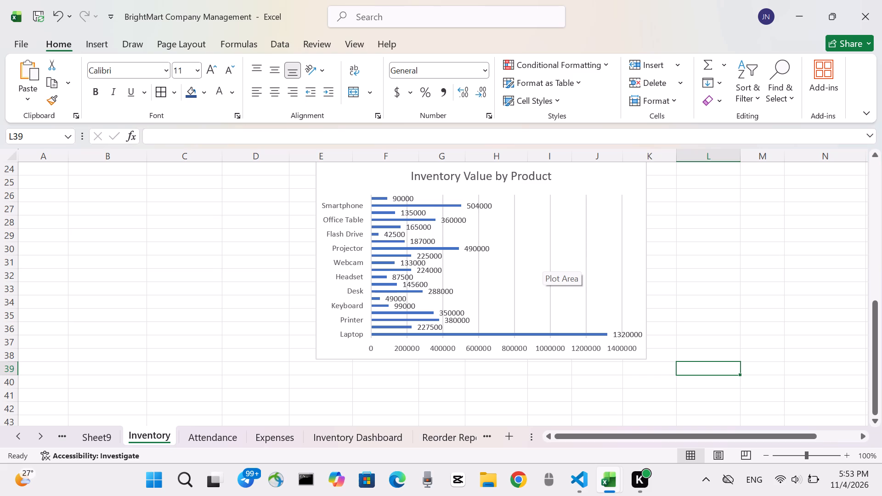
Review the Inventory Value by Product chart and its data labels below the inventory table.
scroll(613, 302, down, 1)
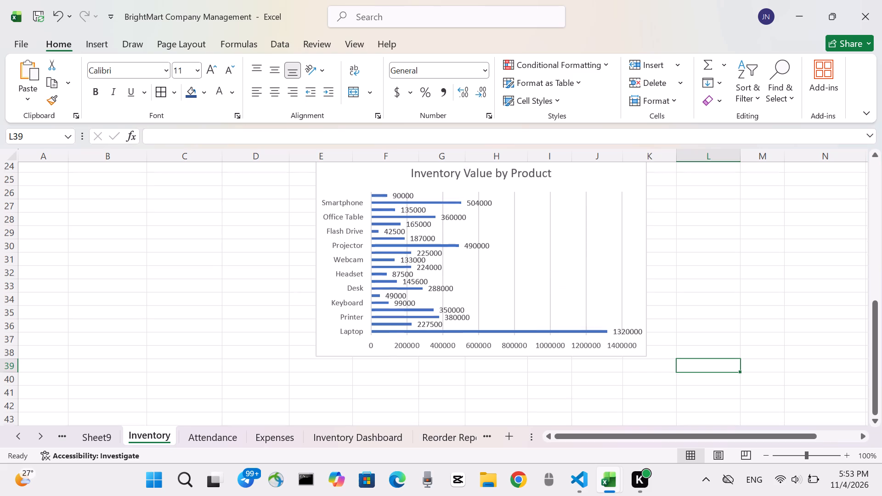
scroll(613, 302, down, 1)
scroll(613, 302, up, 1)
scroll(613, 302, down, 1)
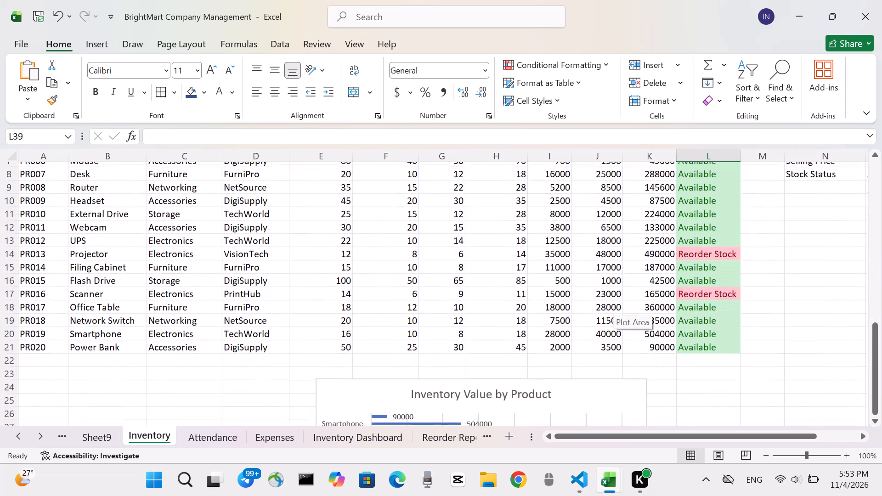
scroll(613, 302, down, 3)
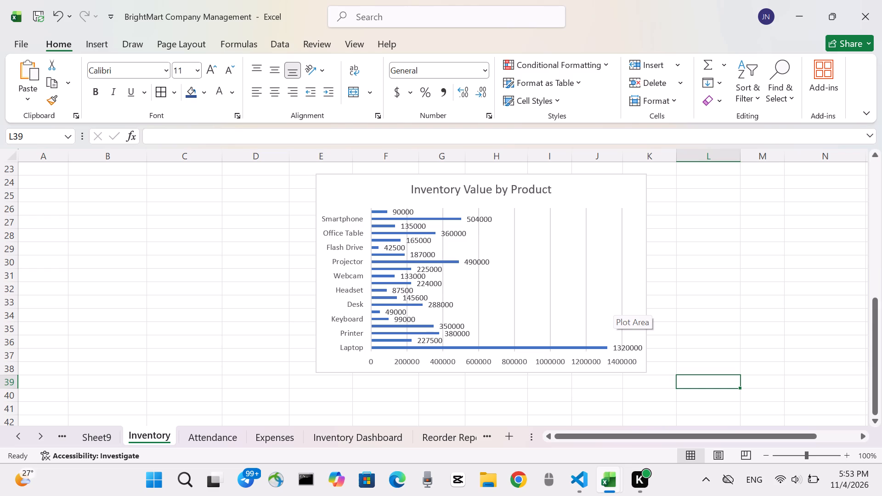
scroll(590, 288, down, 1)
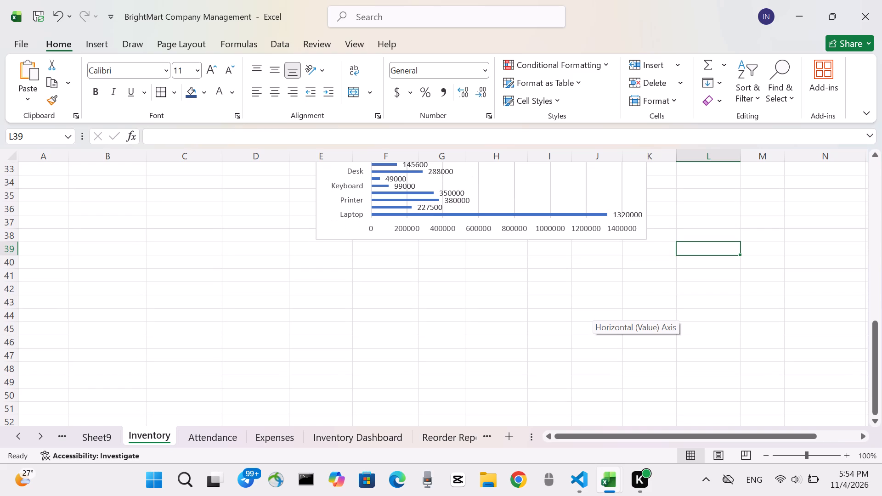
scroll(593, 316, down, 1)
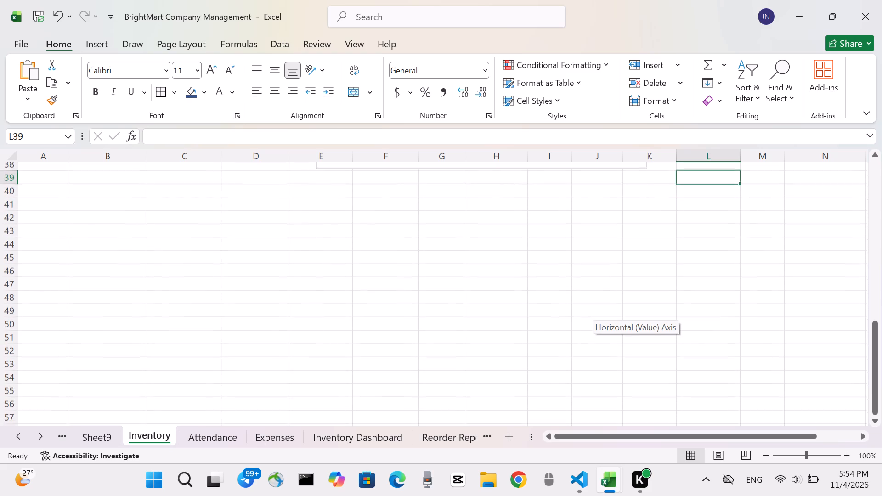
scroll(593, 316, down, 2)
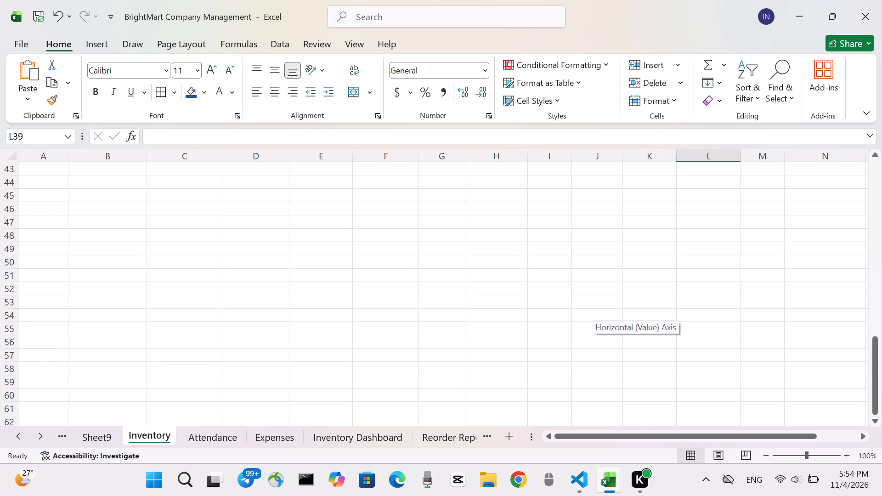
scroll(493, 257, up, 1)
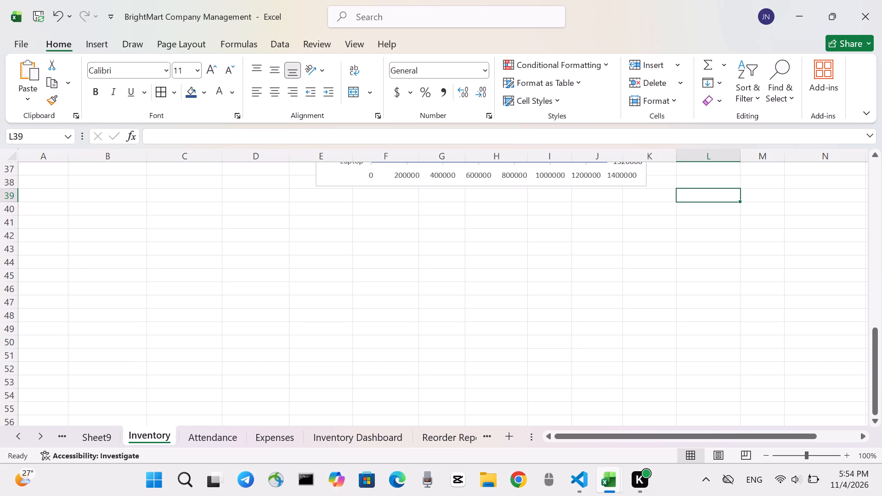
scroll(493, 257, up, 2)
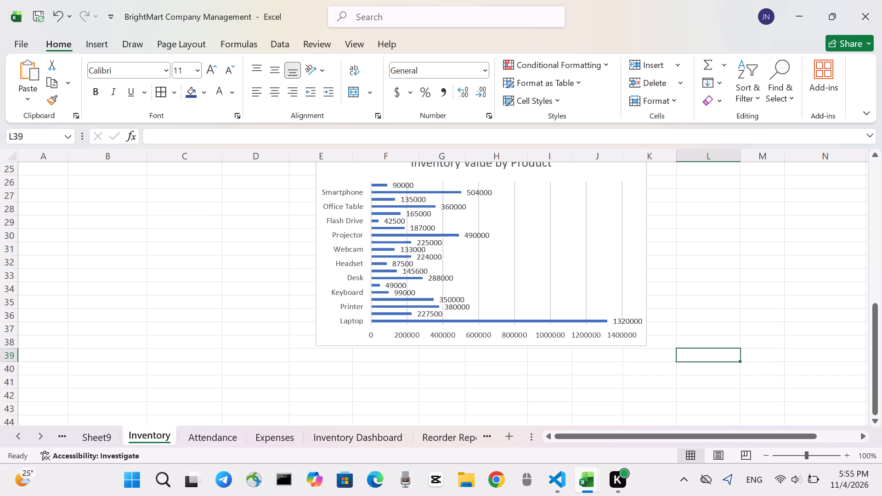
scroll(472, 258, down, 3)
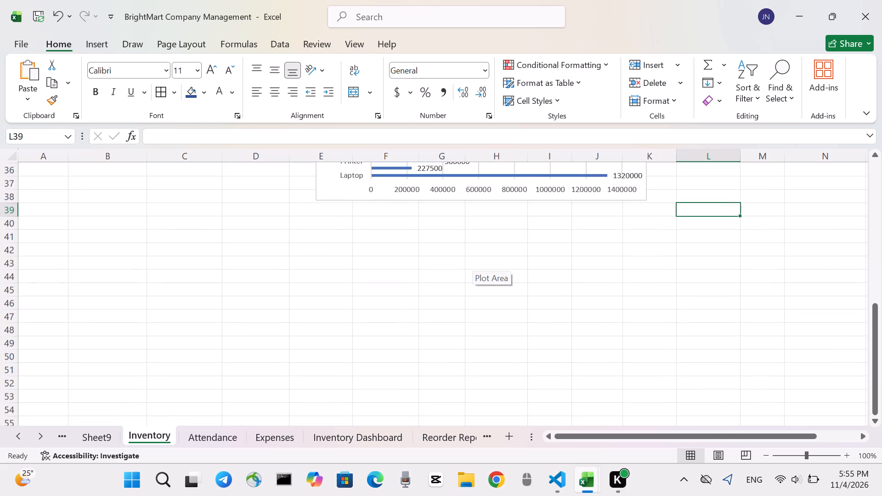
scroll(472, 258, down, 1)
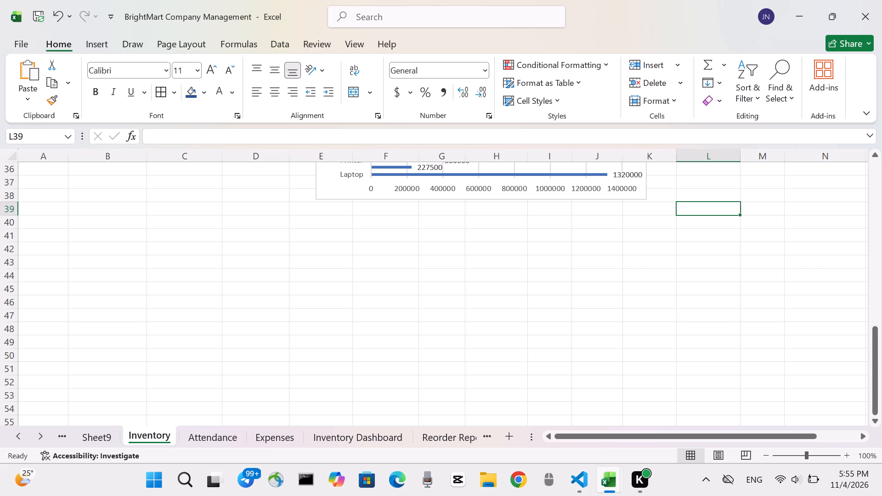
Highlight Current Stock values in H2:H21 that are less than 15 with Light Red Fill with Dark Red Text.
scroll(156, 406, up, 5)
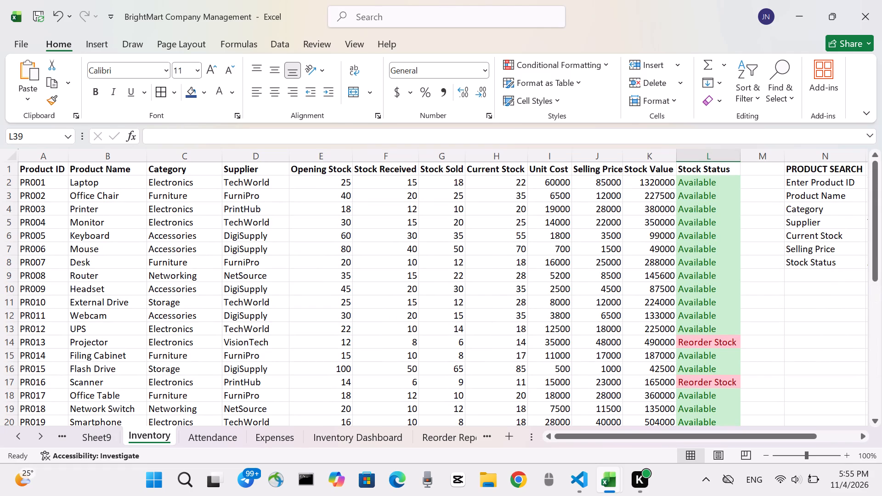
drag(478, 183, 523, 297)
scroll(526, 282, down, 2)
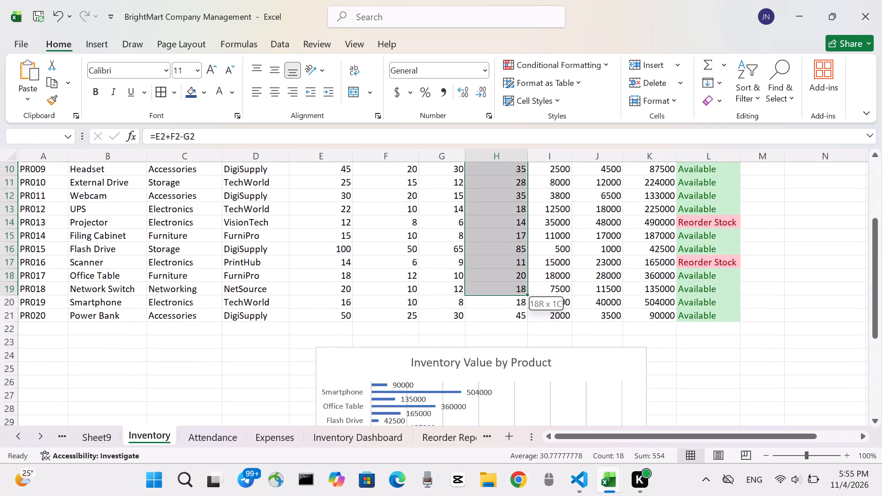
drag(523, 297, 521, 310)
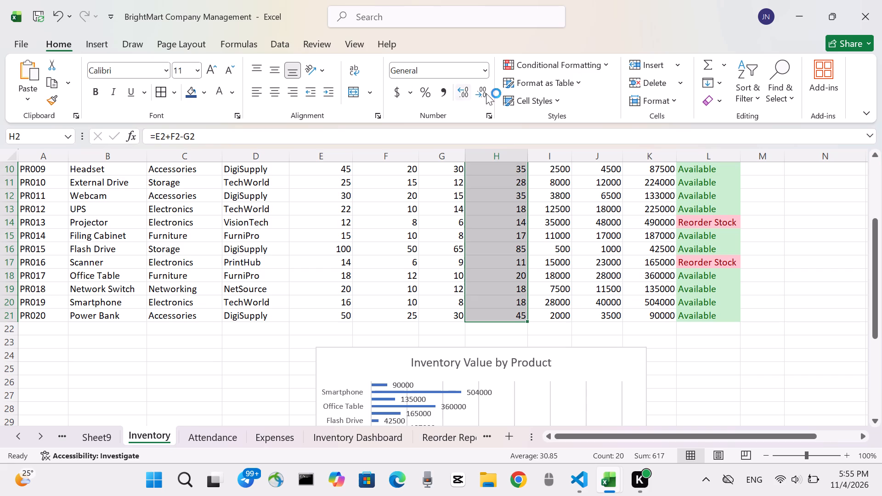
click(605, 66)
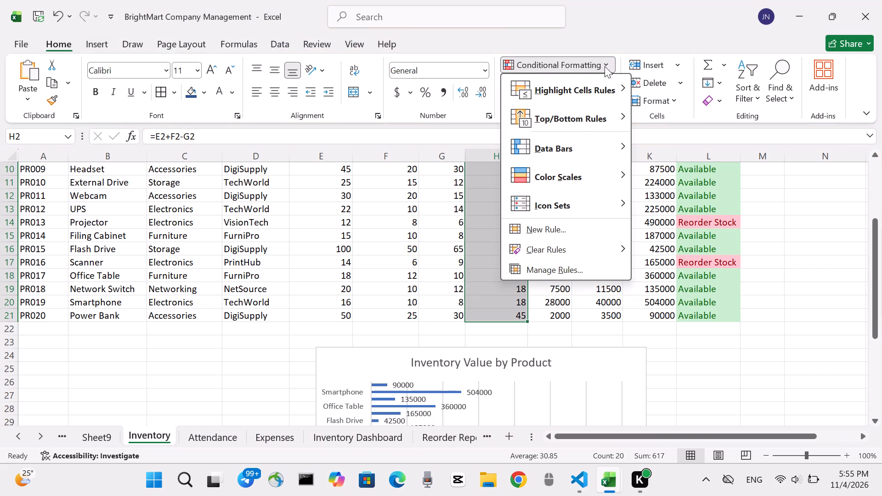
click(616, 88)
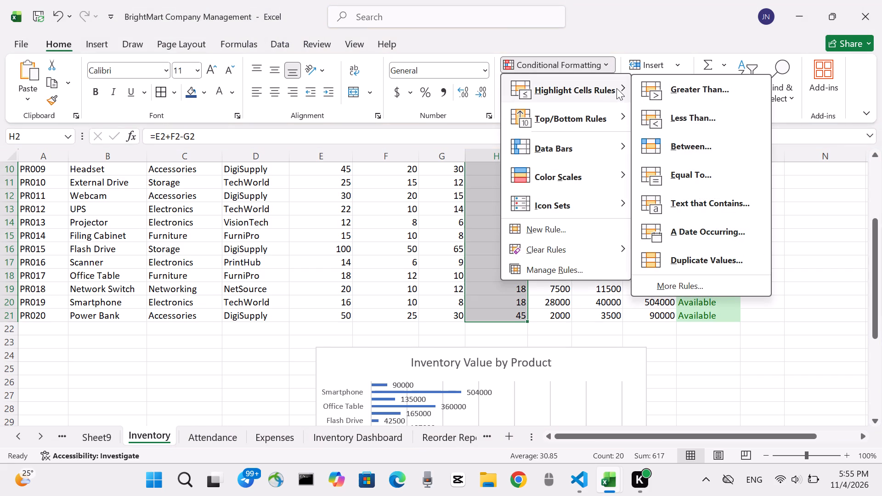
click(657, 118)
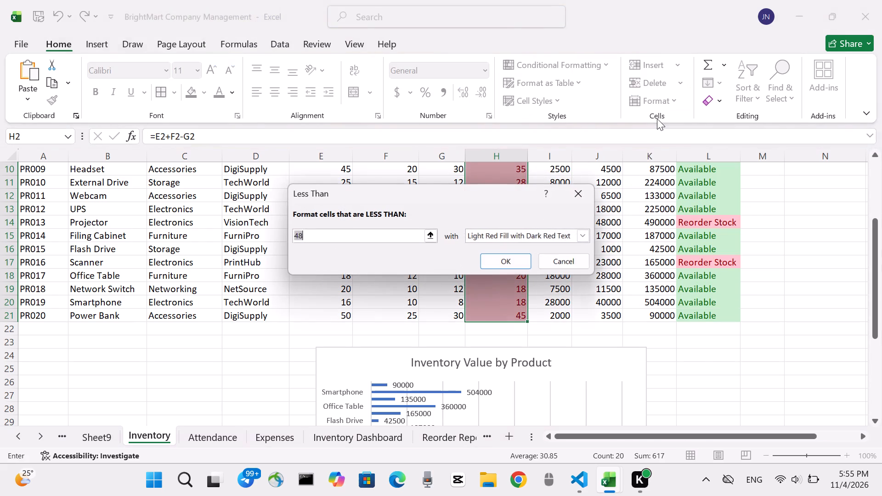
key(BackSpace)
text(15)
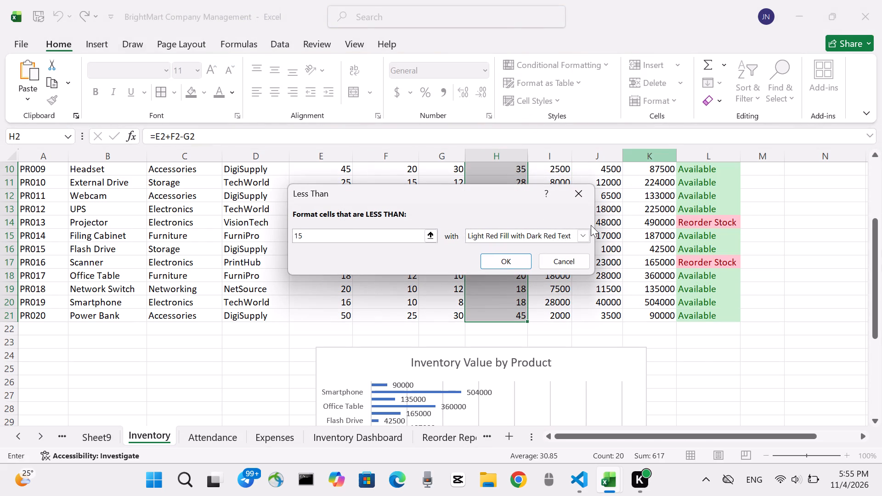
click(516, 262)
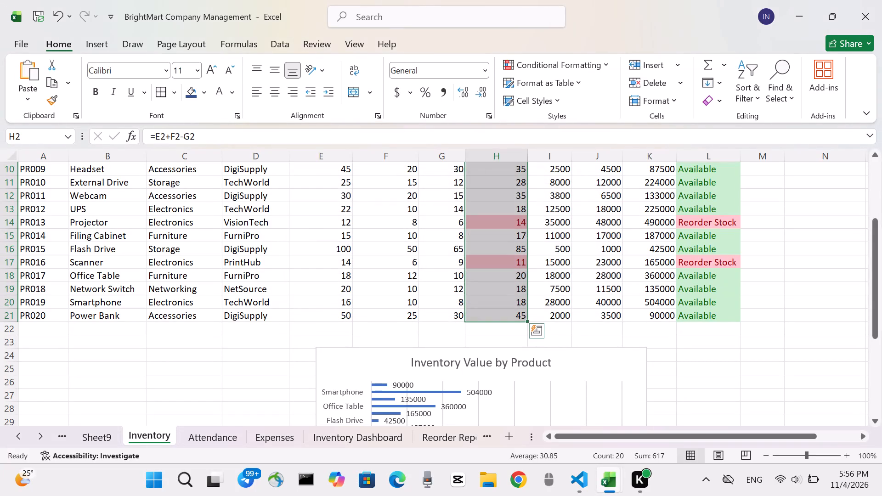
Examine the Current Stock highlighting through the inventory table and the Inventory Value by Product chart below it.
scroll(561, 271, up, 4)
scroll(561, 271, down, 1)
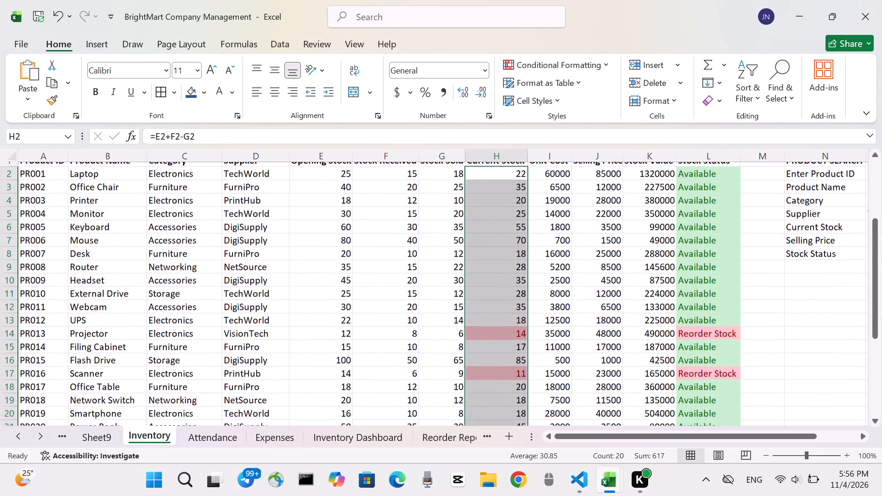
scroll(561, 271, down, 3)
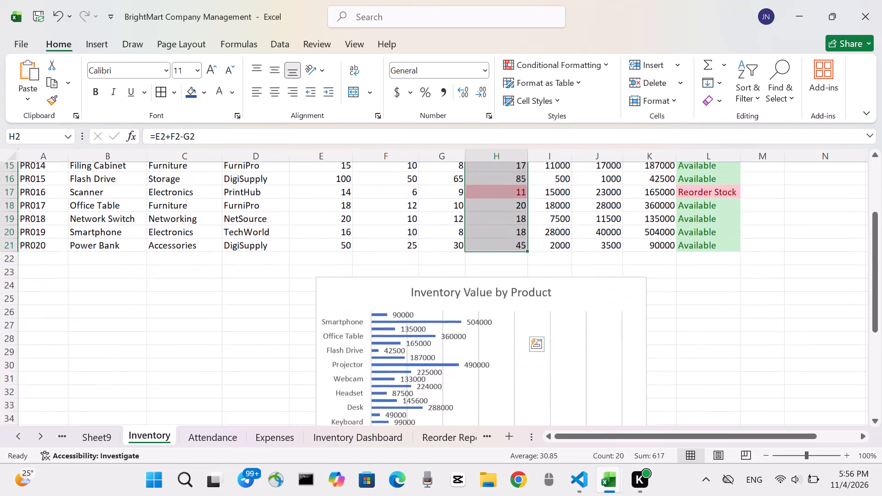
scroll(561, 271, down, 1)
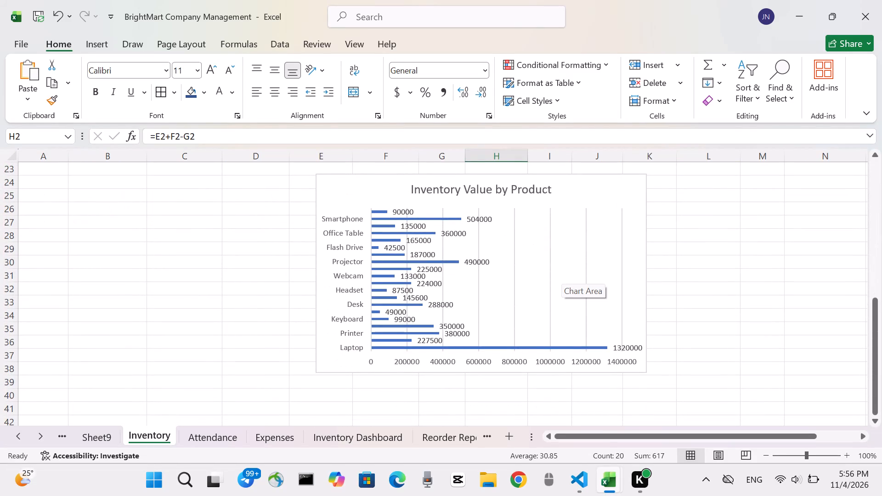
scroll(561, 271, up, 3)
scroll(561, 271, down, 1)
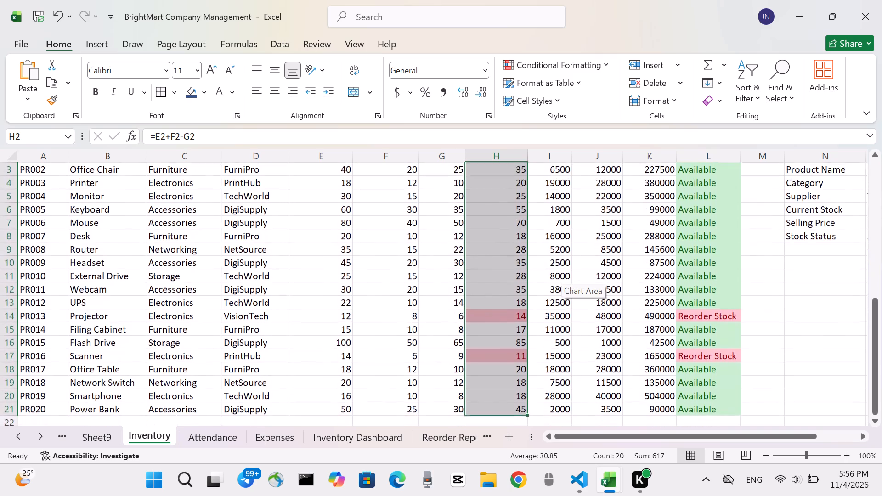
scroll(561, 271, down, 1)
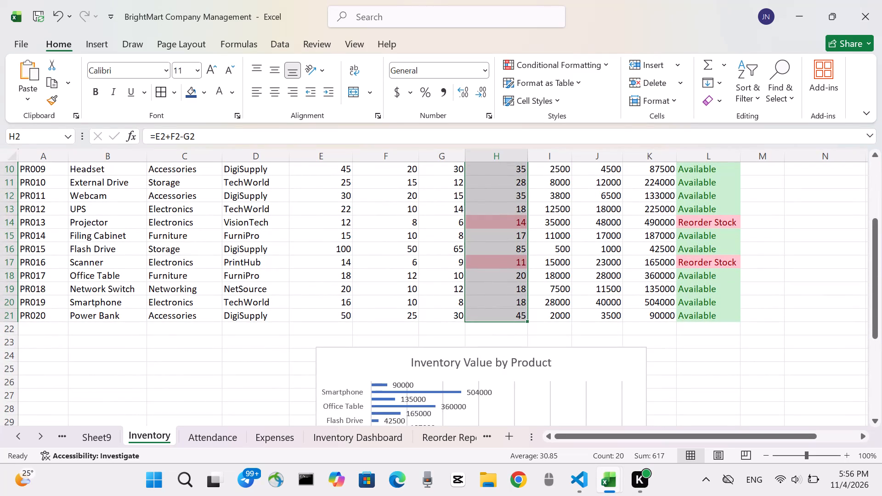
scroll(561, 271, down, 1)
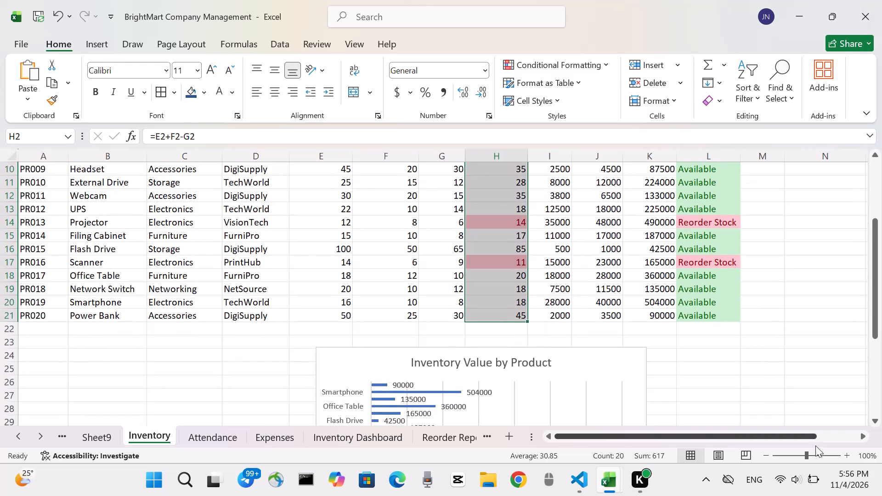
scroll(550, 395, down, 1)
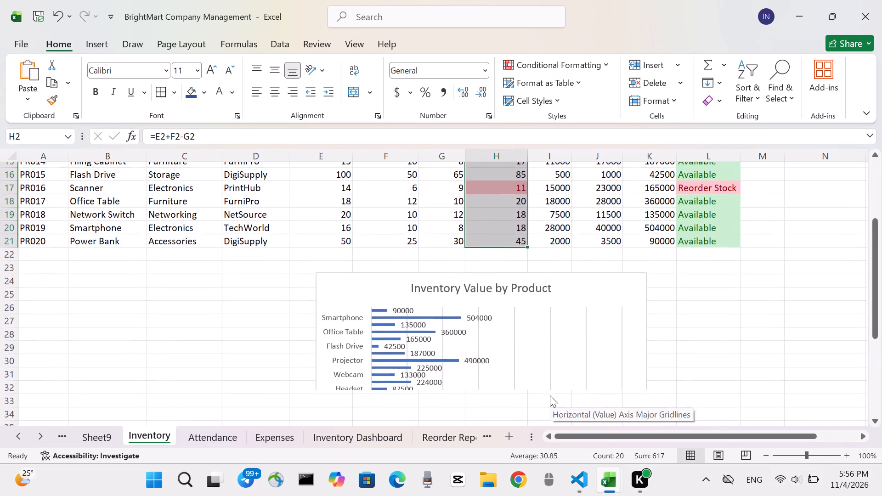
scroll(550, 395, down, 1)
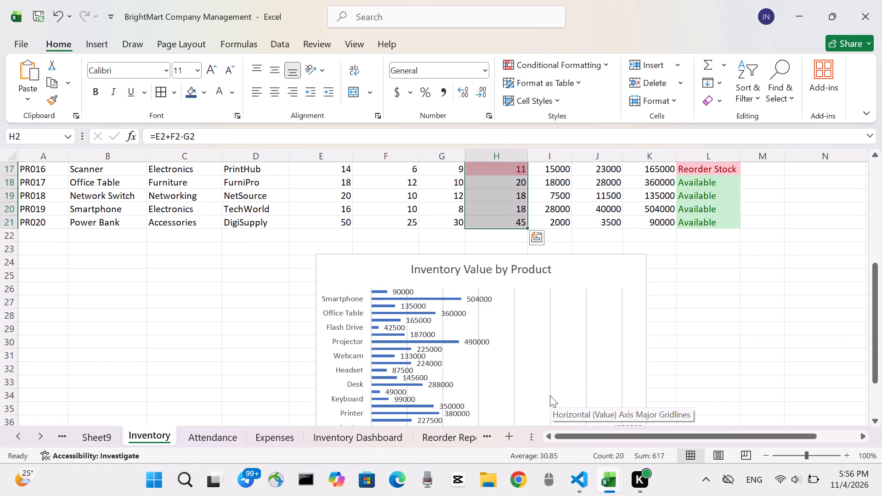
scroll(550, 395, down, 1)
Enter the heading "Recommended Order" in cell Q1, beyond the PRODUCT SEARCH block on the Inventory sheet.
scroll(550, 395, up, 2)
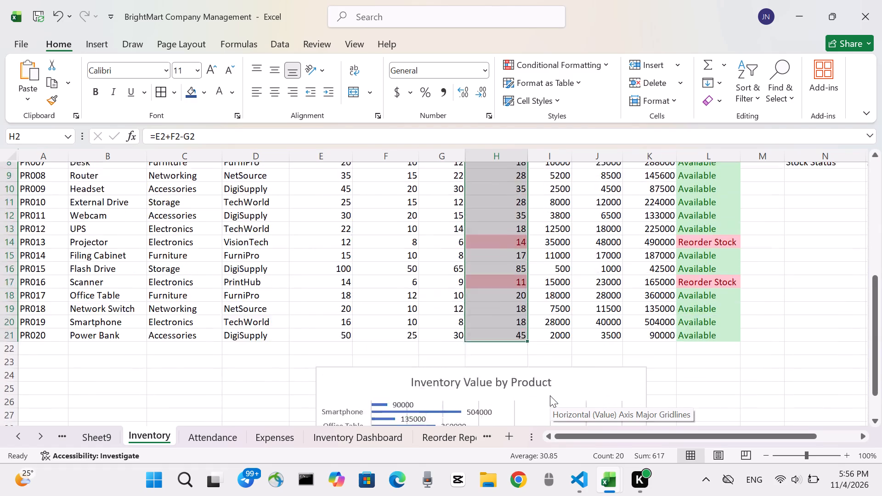
scroll(550, 395, up, 1)
scroll(735, 362, left, 2)
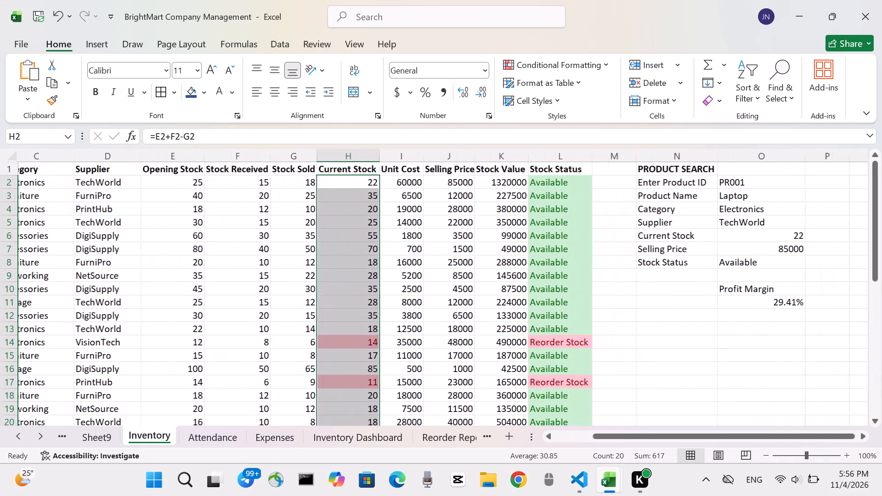
scroll(735, 362, left, 1)
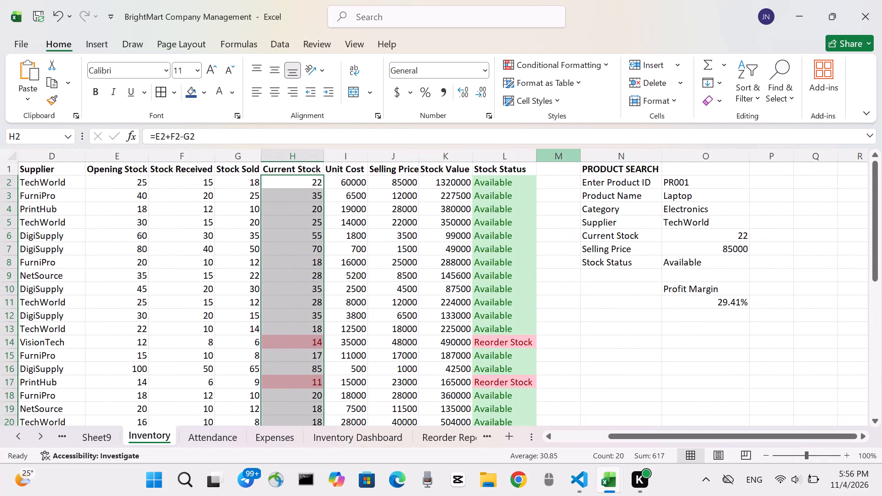
click(556, 172)
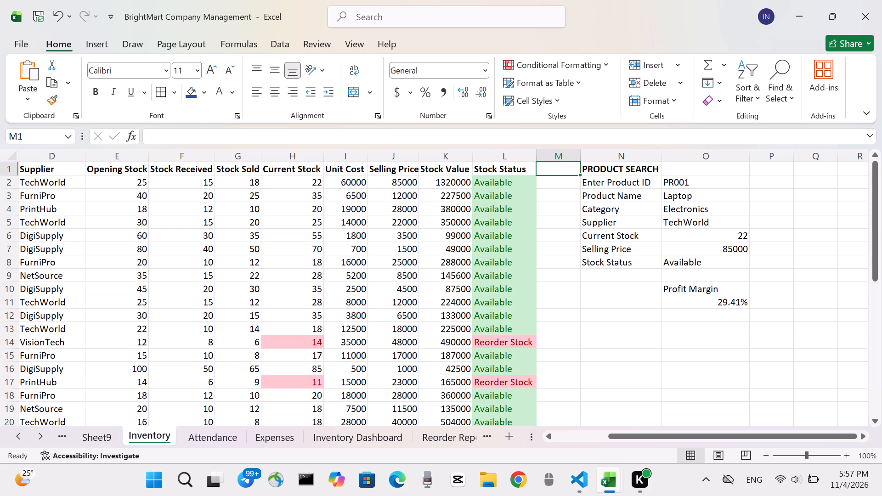
click(806, 171)
scroll(806, 171, left, 3)
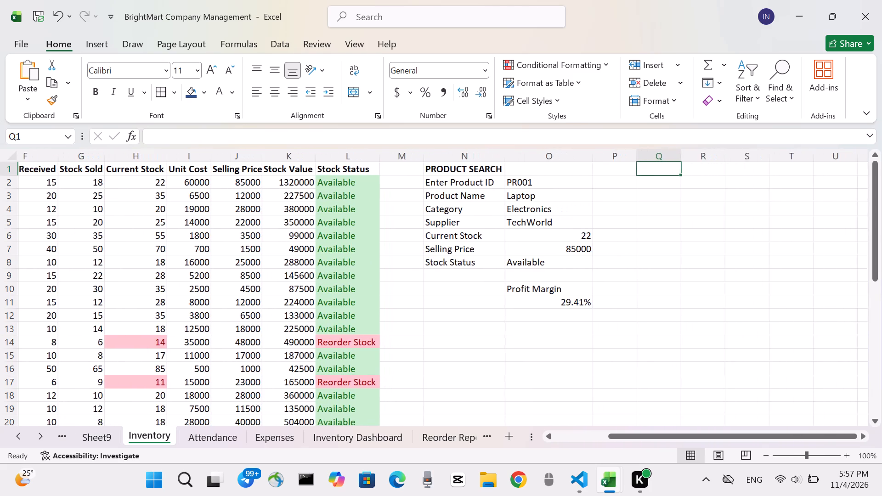
scroll(806, 171, left, 1)
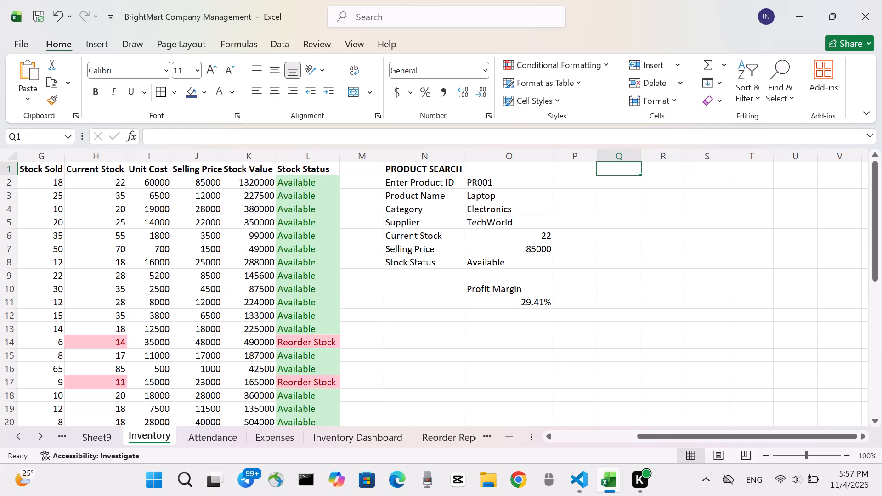
right_click(624, 158)
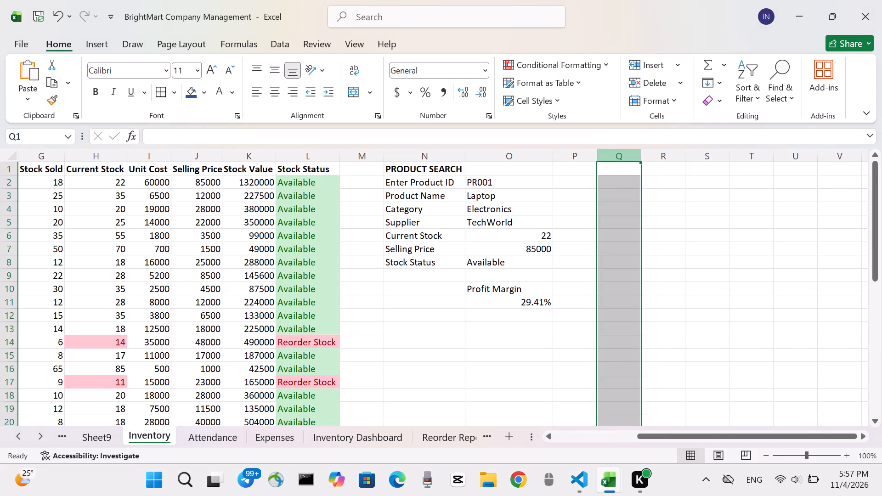
click(611, 165)
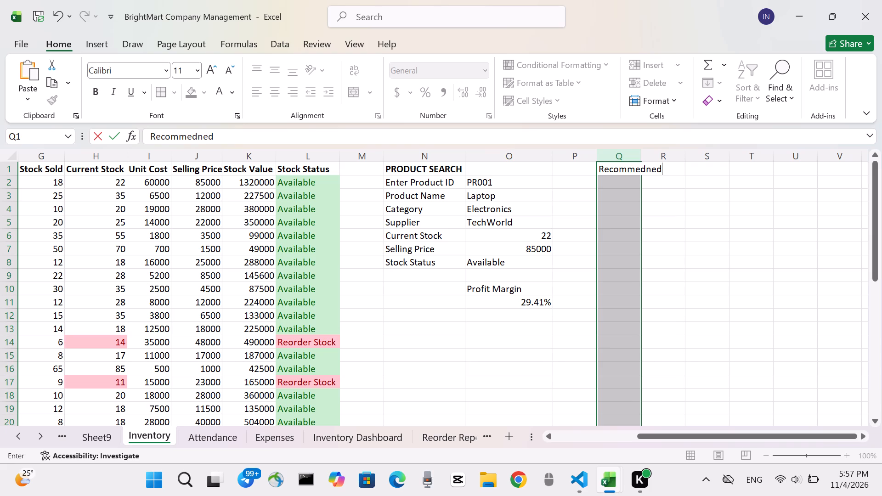
click(653, 170)
click(653, 170)
key(BackSpace)
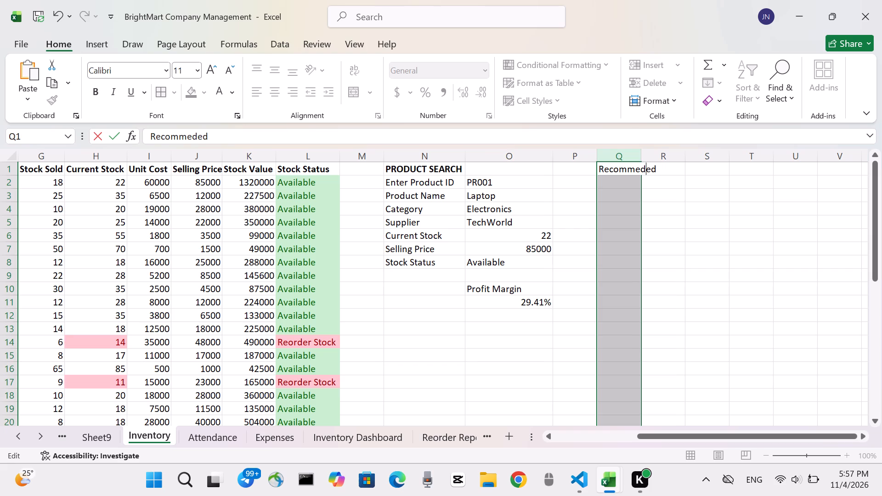
click(641, 169)
key(n)
click(667, 171)
key(space)
text(rder)
Widen column Q to about 18 so it fits the Recommended Order heading.
click(642, 159)
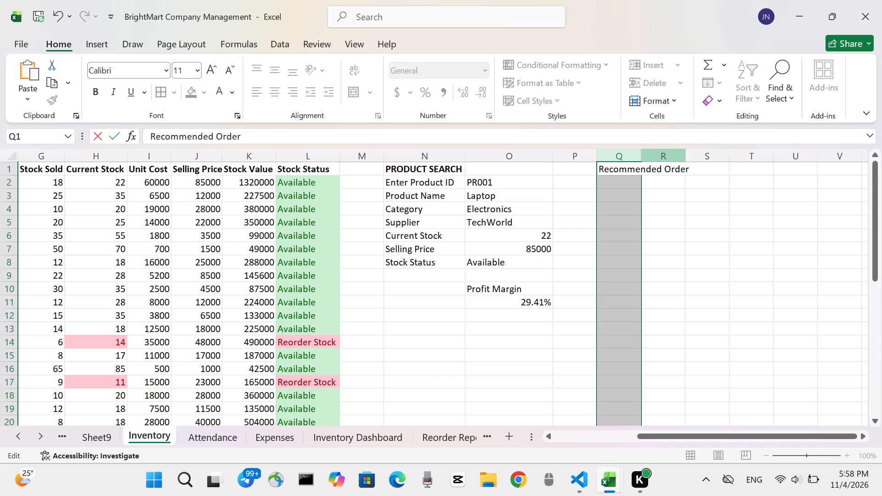
drag(642, 159, 692, 158)
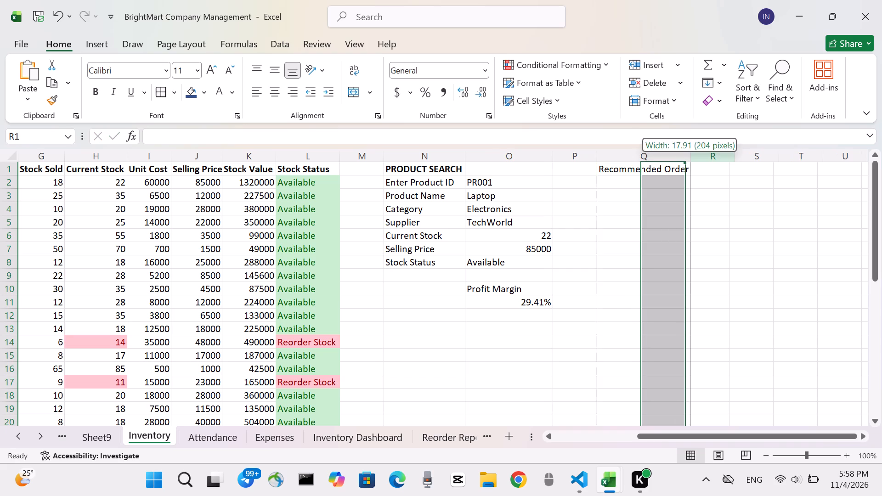
drag(692, 158, 692, 158)
Enter the heading "Supplier Action" in cell R1, beside Recommended Order.
click(704, 168)
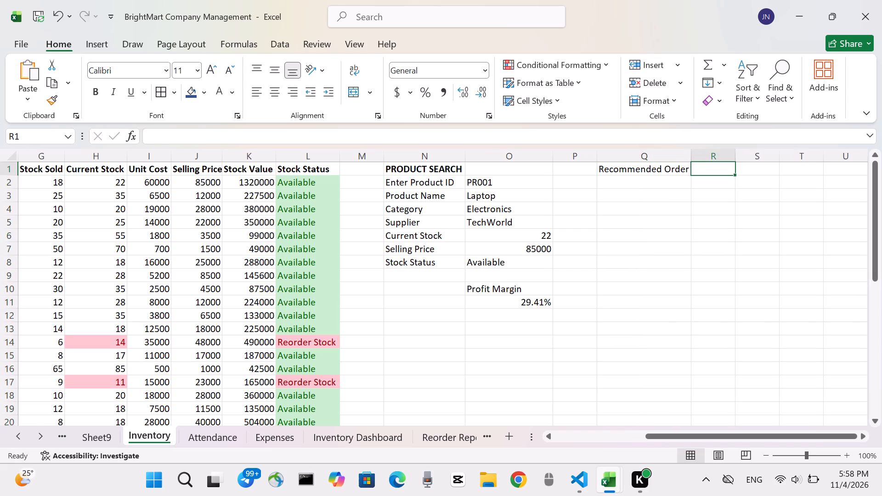
text(uppli)
text(er)
key(space)
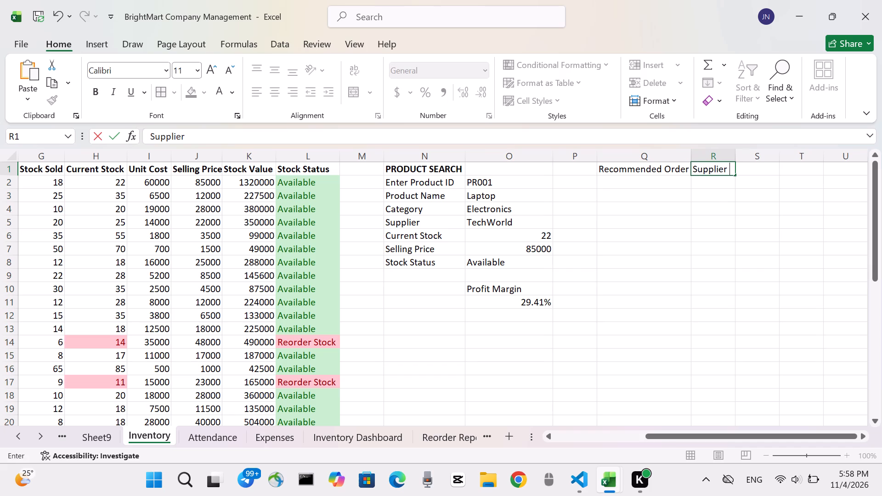
text(ction)
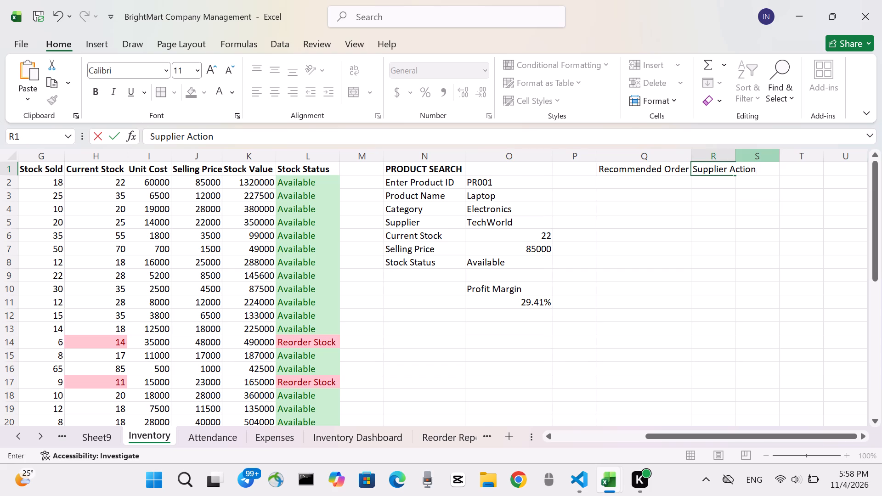
Widen column R so it fits the Supplier Action heading.
click(735, 164)
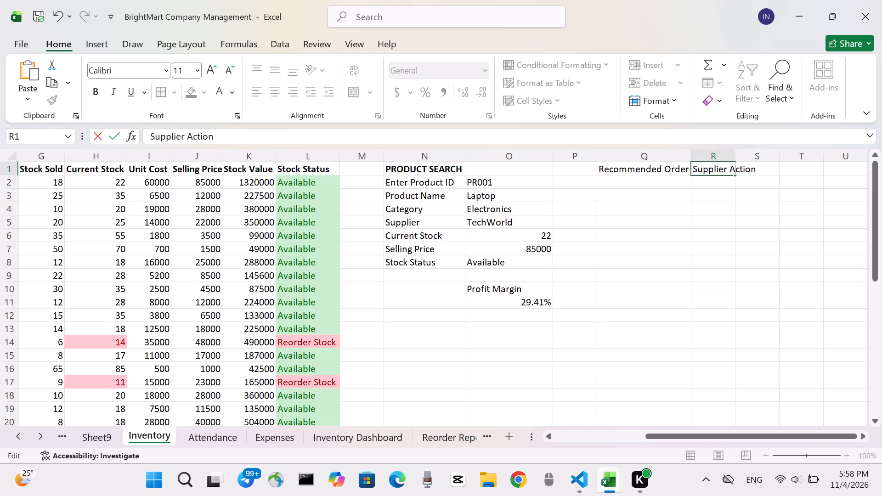
click(735, 163)
drag(735, 163, 746, 163)
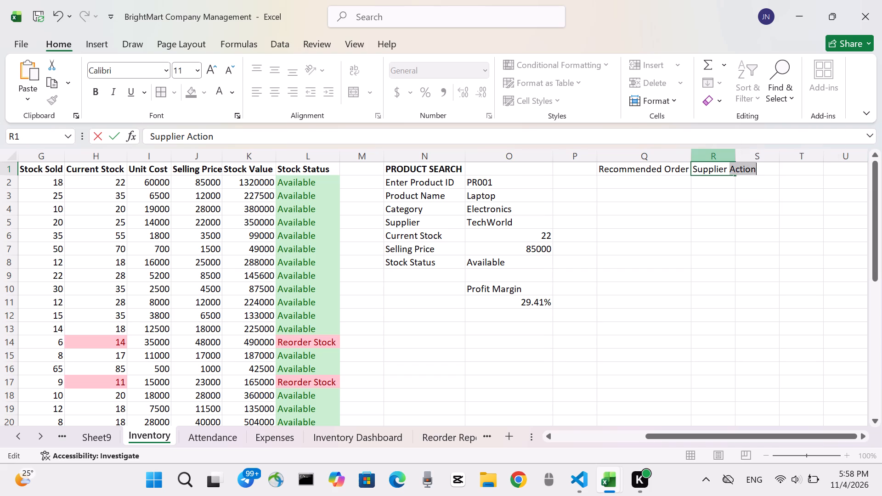
click(735, 153)
drag(735, 153, 759, 157)
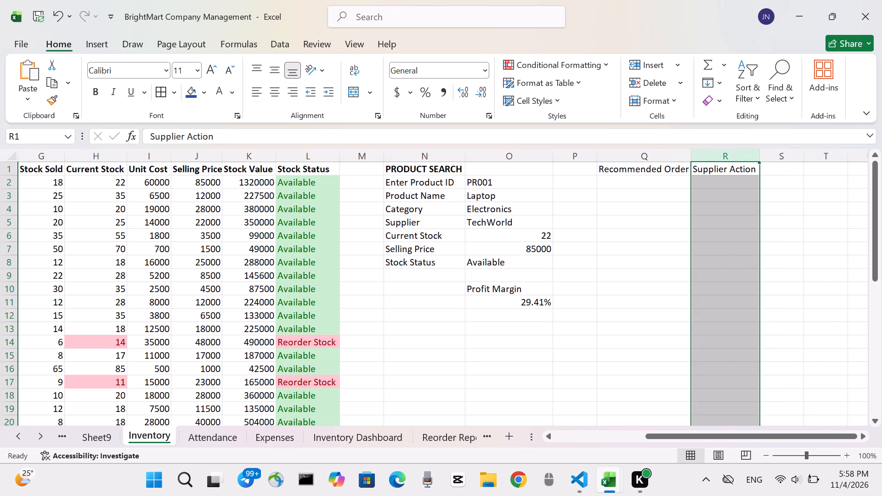
Enter the formula =IF(H2<=15,30-H2,0) in Q2 to calculate the first product's recommended order quantity.
click(653, 180)
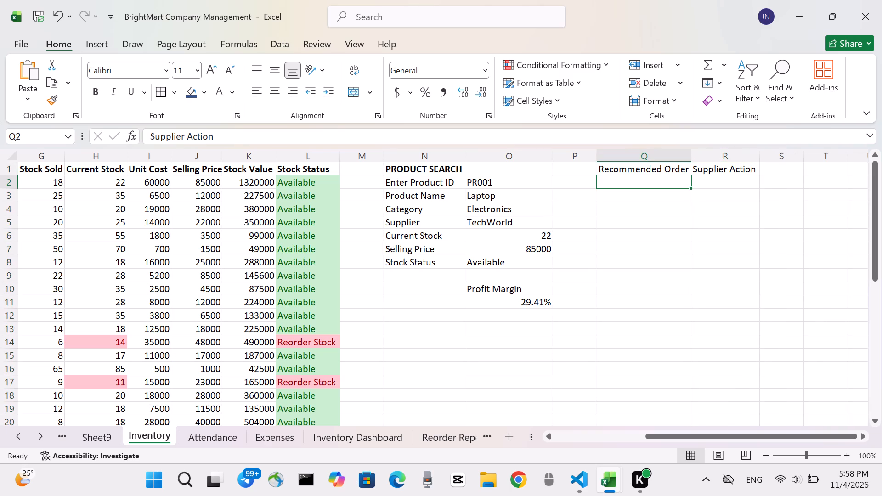
key(equal)
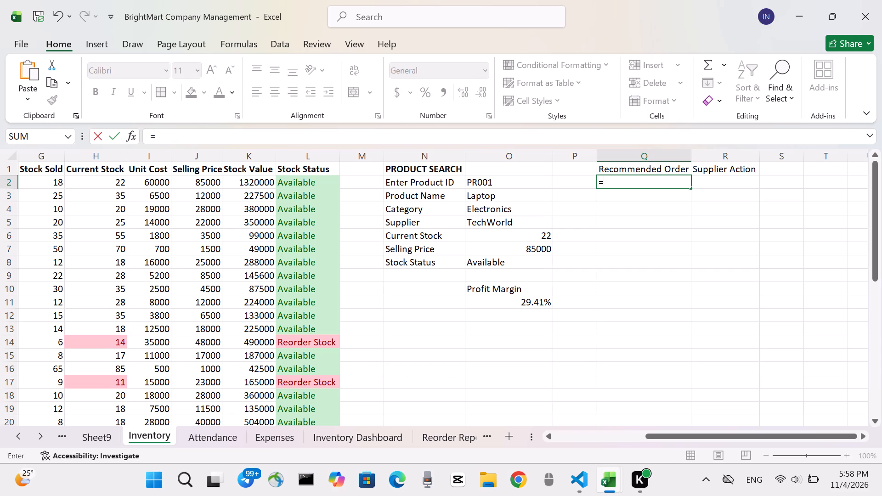
text(IF)
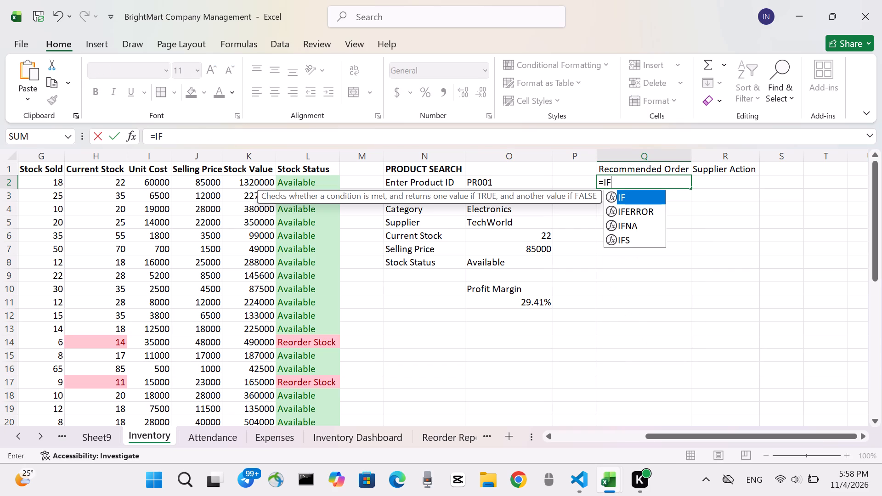
key(shift+parenleft)
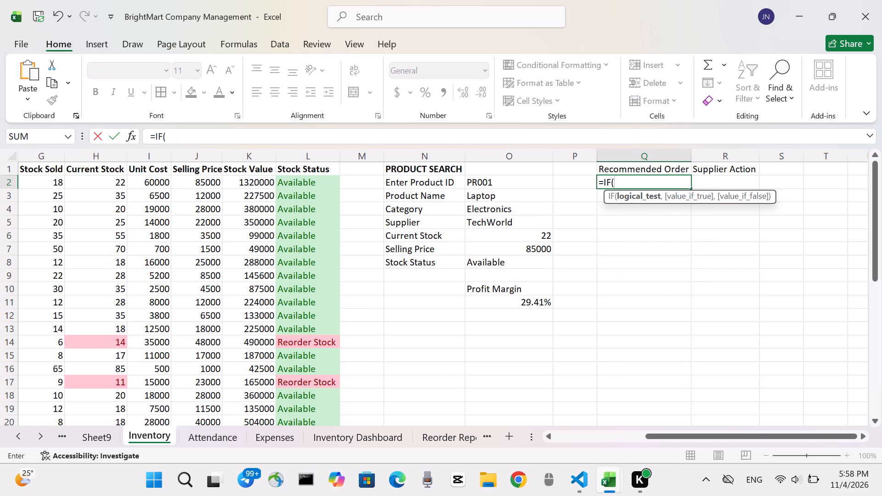
text(H2)
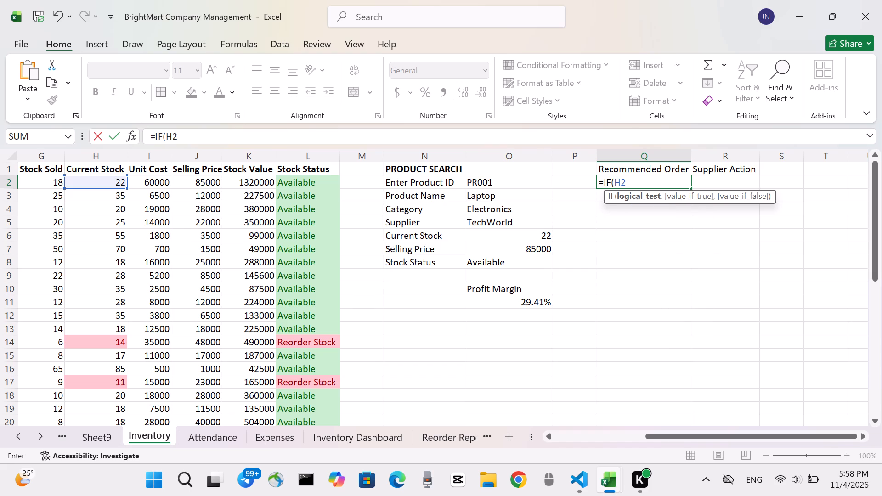
key(shift+less)
key(equal)
text(15)
key(comma)
text(30)
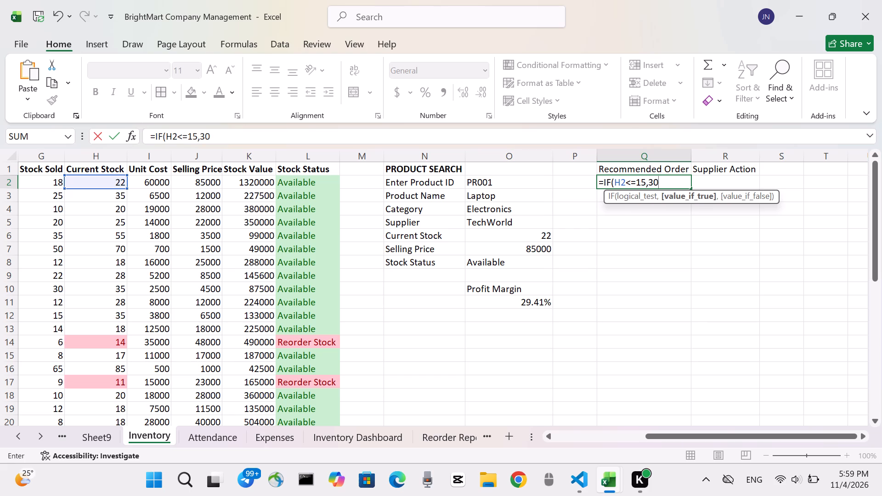
key(minus)
text(H2)
text(,0)
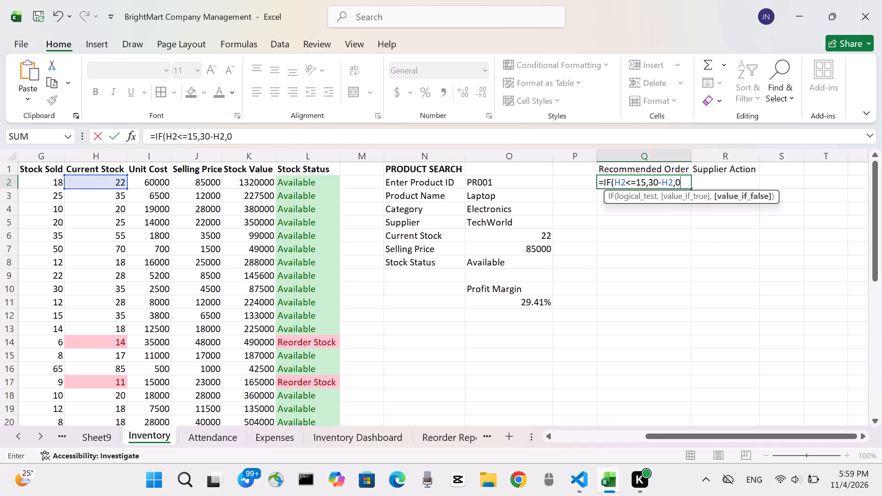
key(shift+parenright)
key(Return)
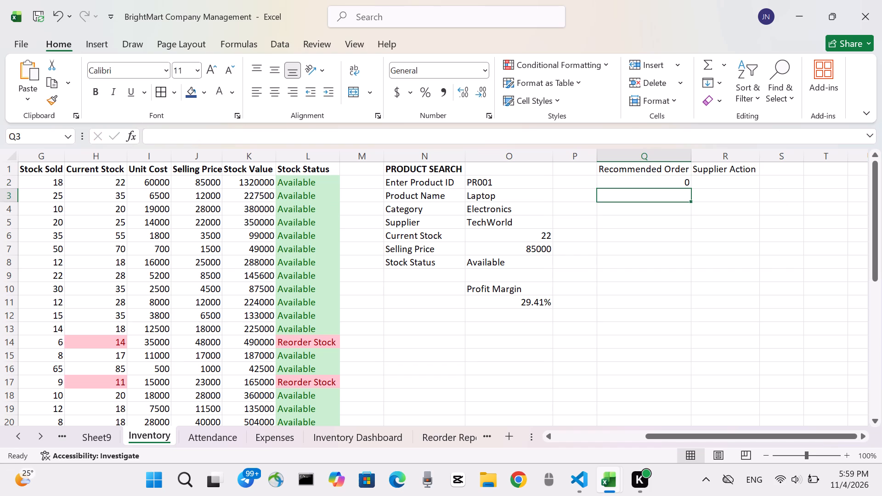
Fill the Recommended Order formula from Q2 down to Q21 for all the products.
click(661, 182)
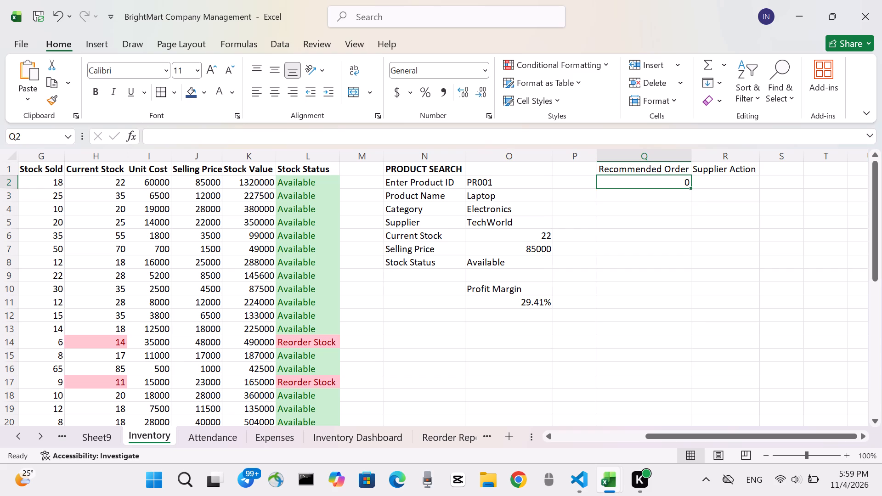
drag(693, 185, 687, 253)
scroll(687, 253, down, 1)
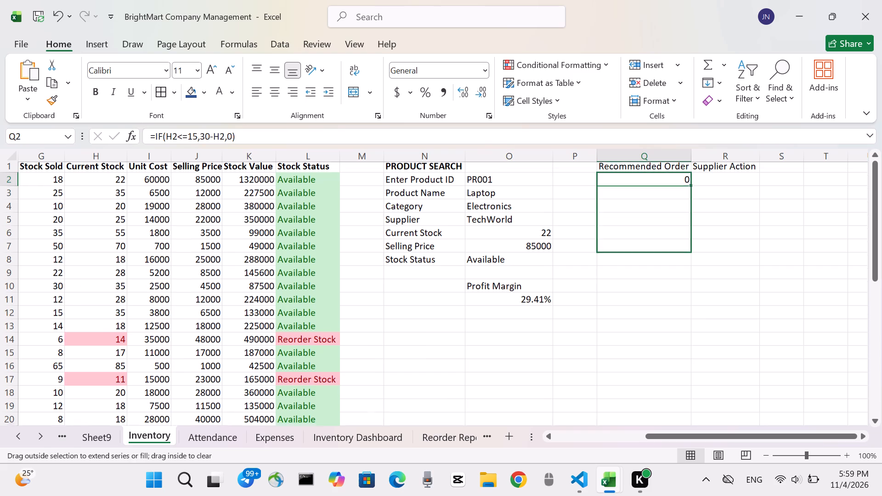
scroll(687, 253, down, 1)
drag(687, 253, 685, 362)
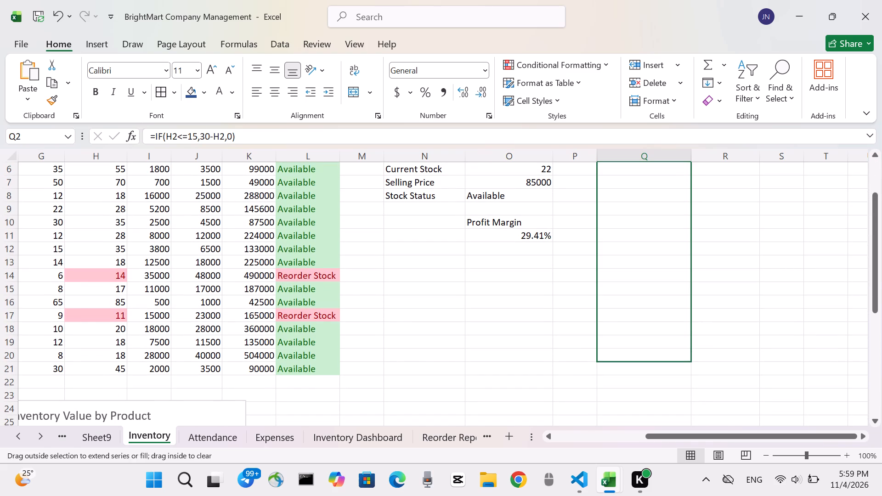
drag(685, 362, 683, 372)
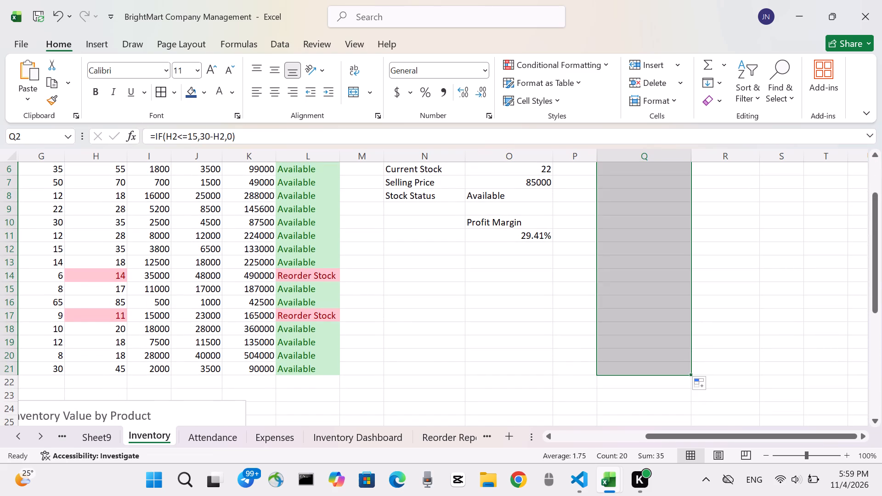
Enter the formula =IF(H2<=15,"Contact Supplier","No Action Needed") in R2 to give the first product's supplier action.
scroll(664, 271, up, 3)
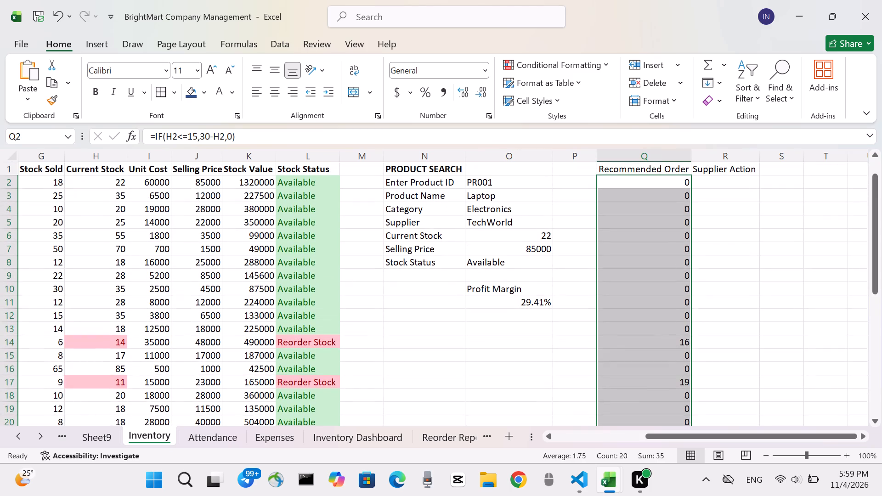
scroll(664, 271, up, 1)
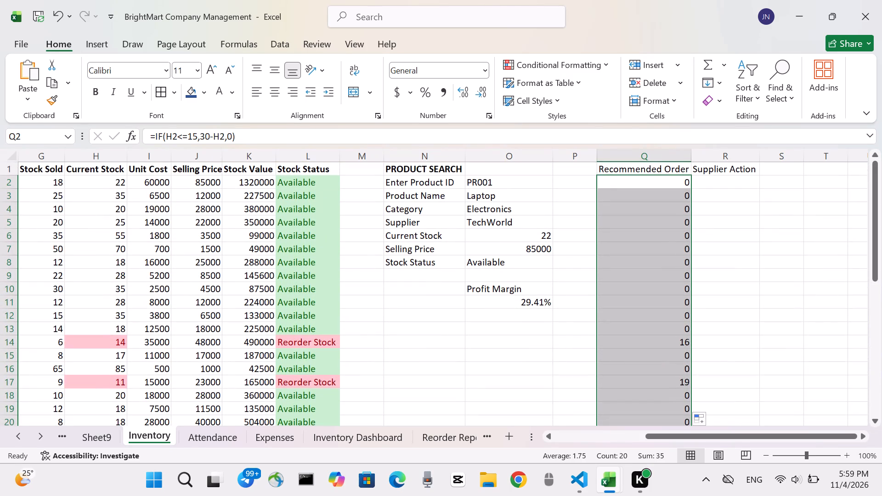
scroll(664, 271, down, 1)
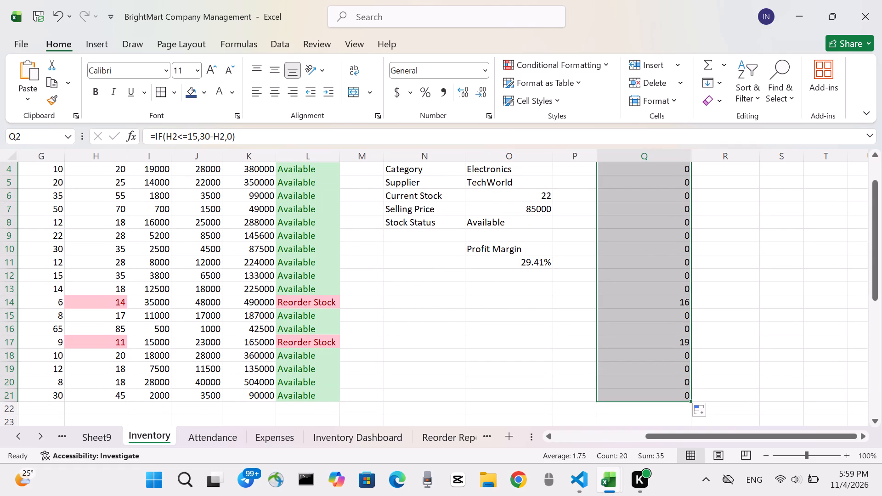
scroll(664, 271, up, 1)
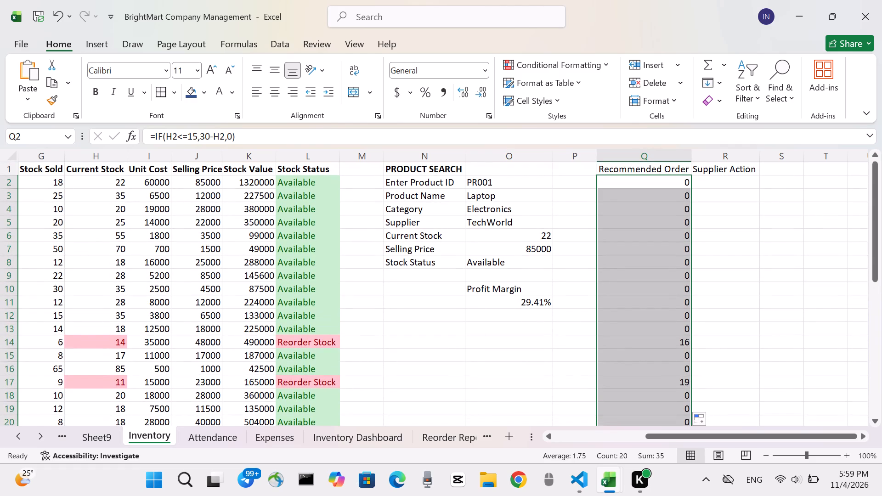
scroll(664, 271, up, 1)
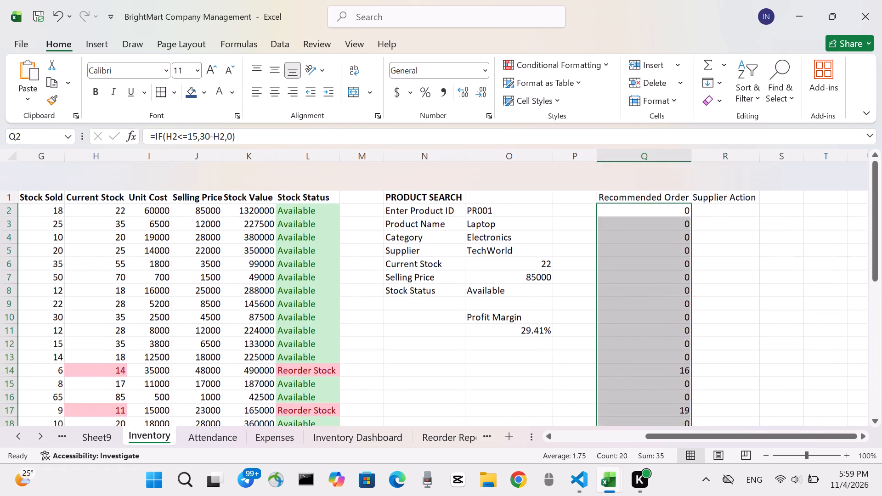
scroll(664, 271, up, 2)
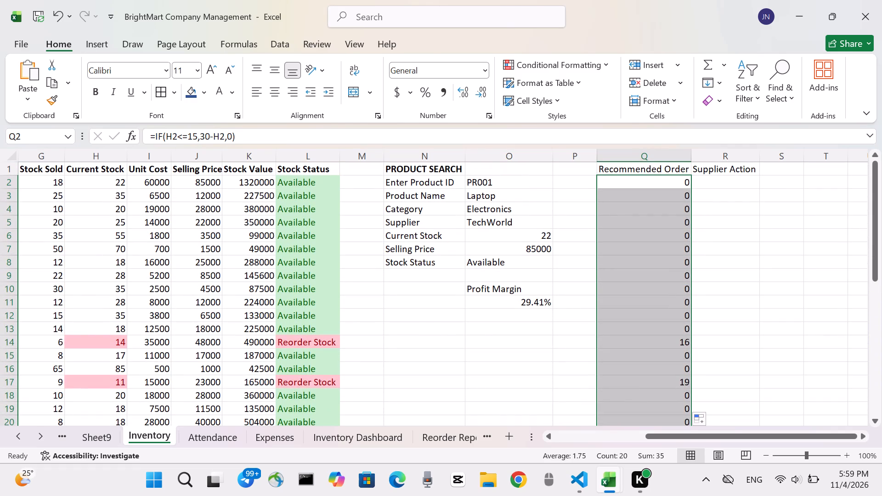
click(726, 183)
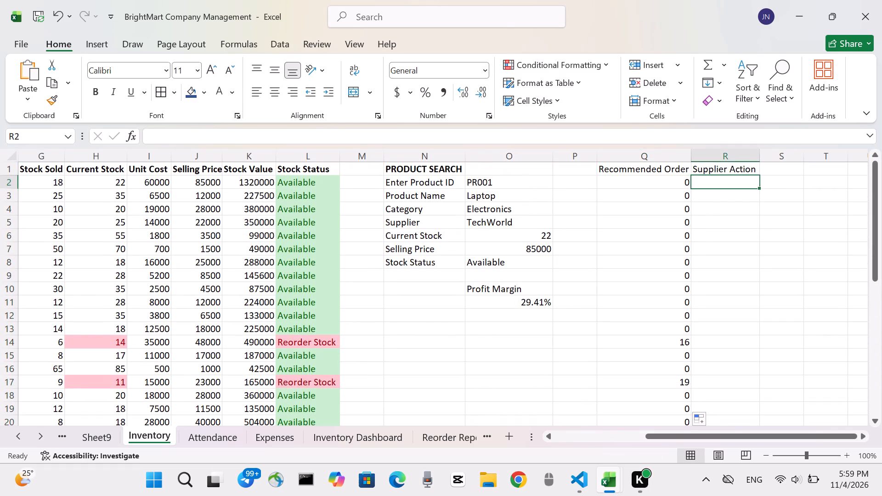
key(equal)
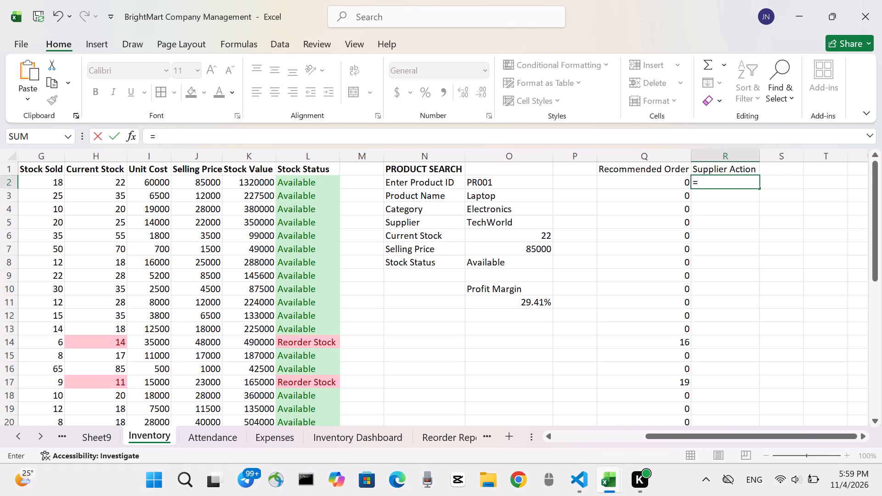
text(IF)
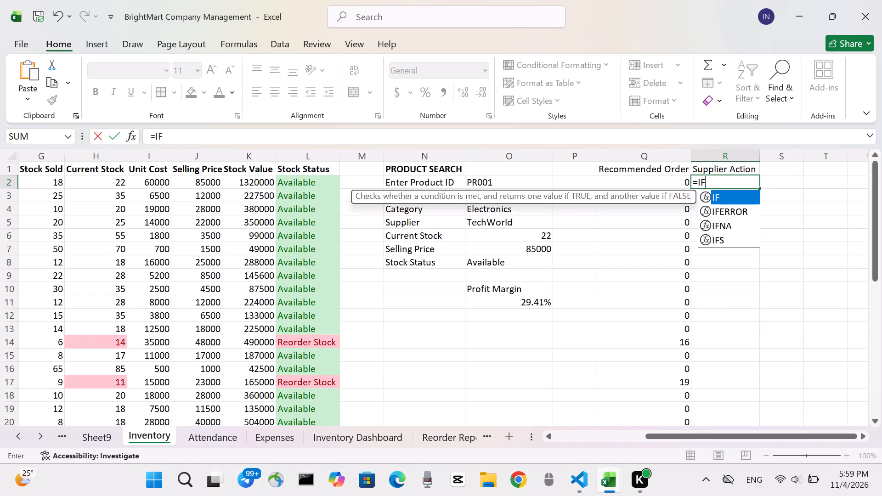
key(shift+parenleft)
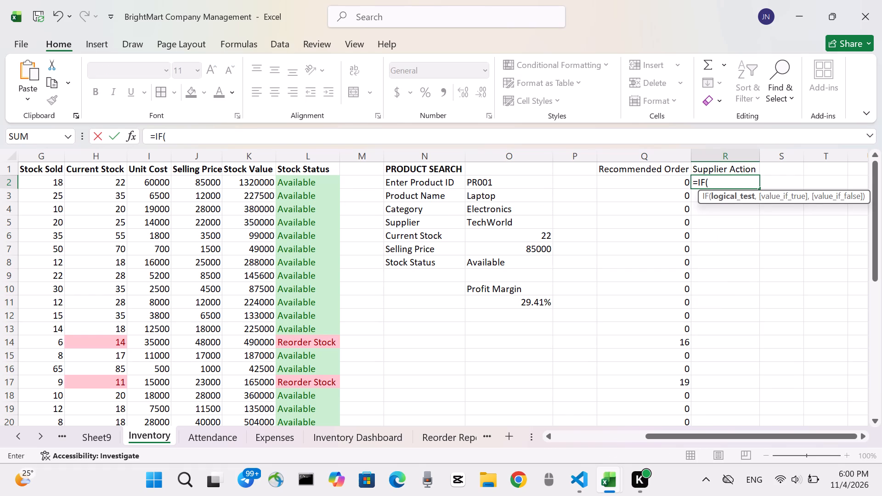
text(H2)
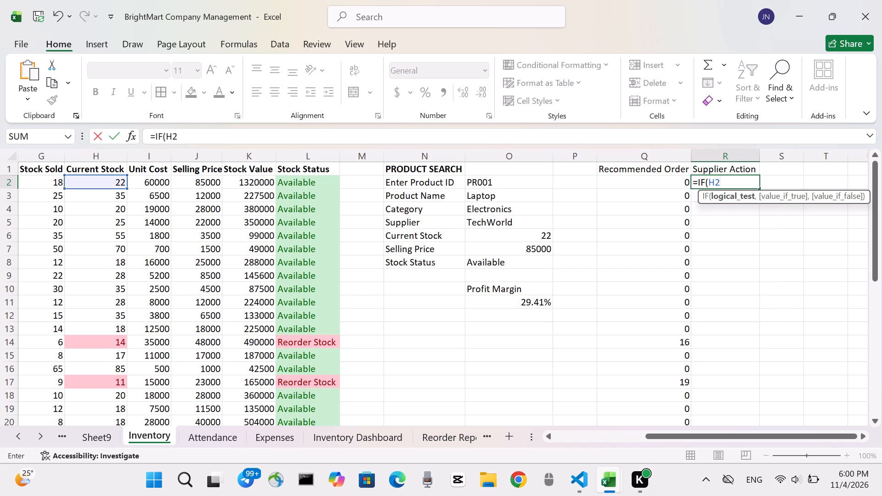
key(shift+less)
key(minus)
key(BackSpace)
key(equal)
text(15)
key(comma)
key(shift+quotedbl)
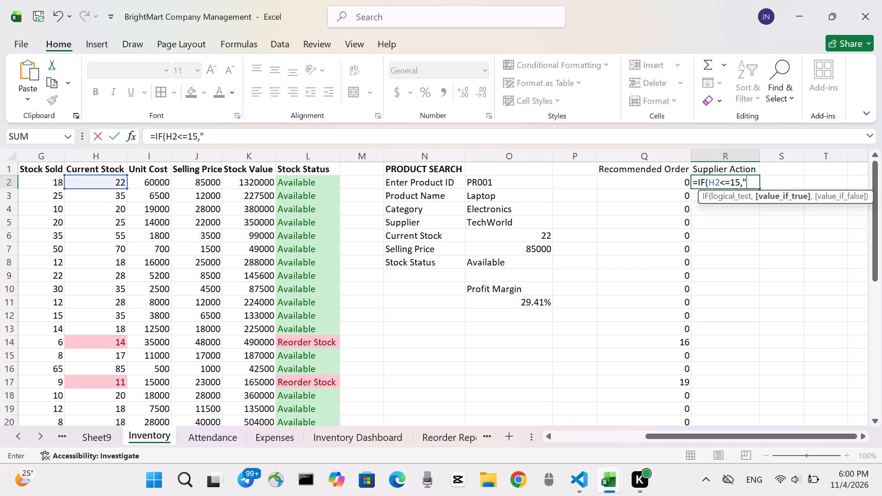
text(ont)
key(a)
text(ct)
key(space)
text(upplier)
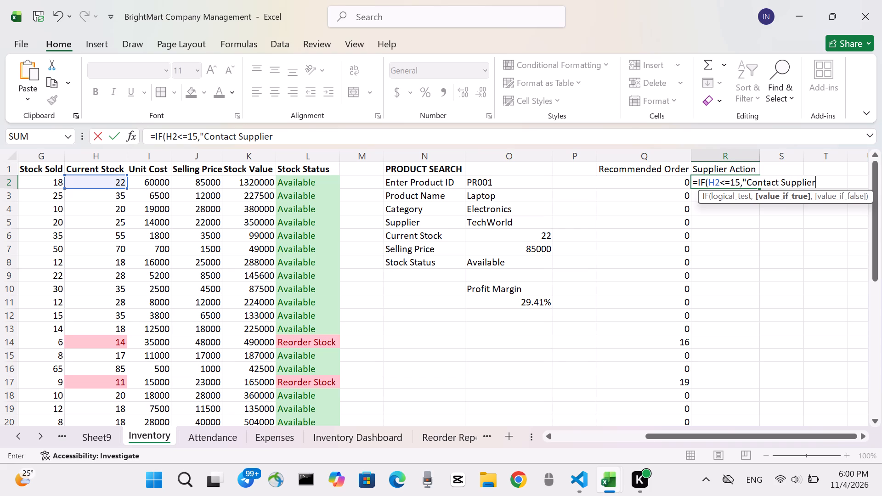
key(shift+quotedbl)
key(comma)
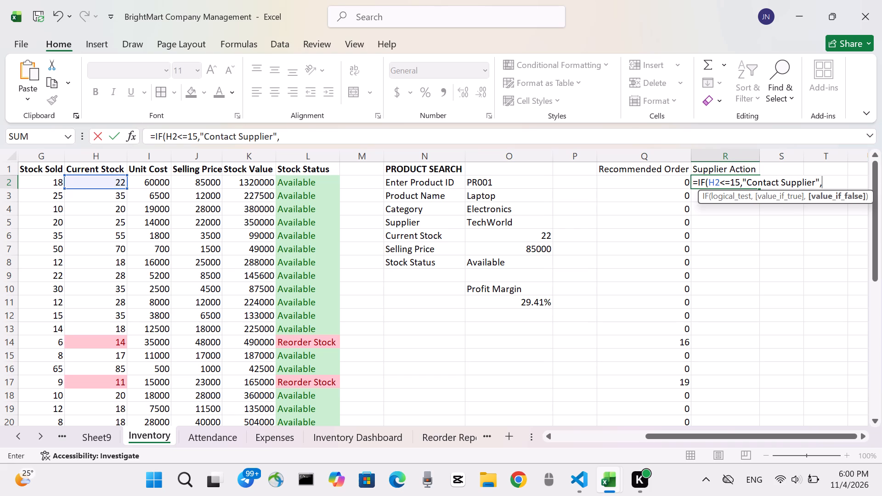
key(shift+quotedbl)
text(o)
key(space)
text(ction)
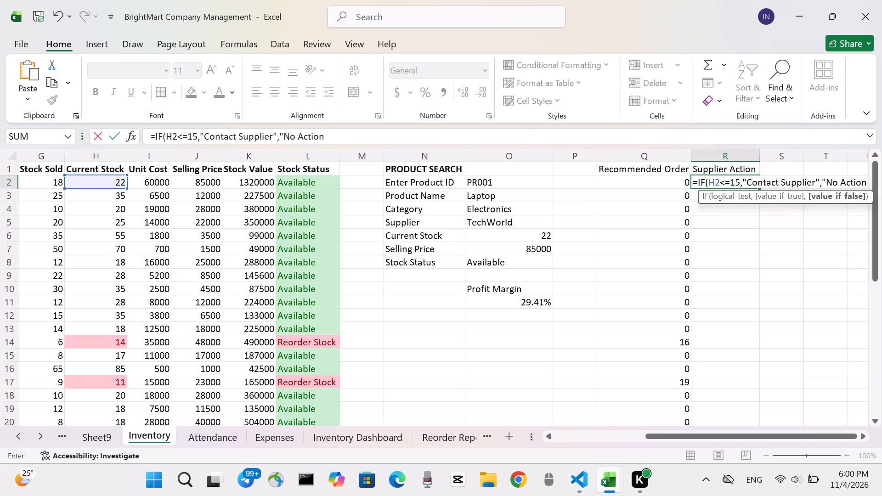
key(space)
text(eeded)
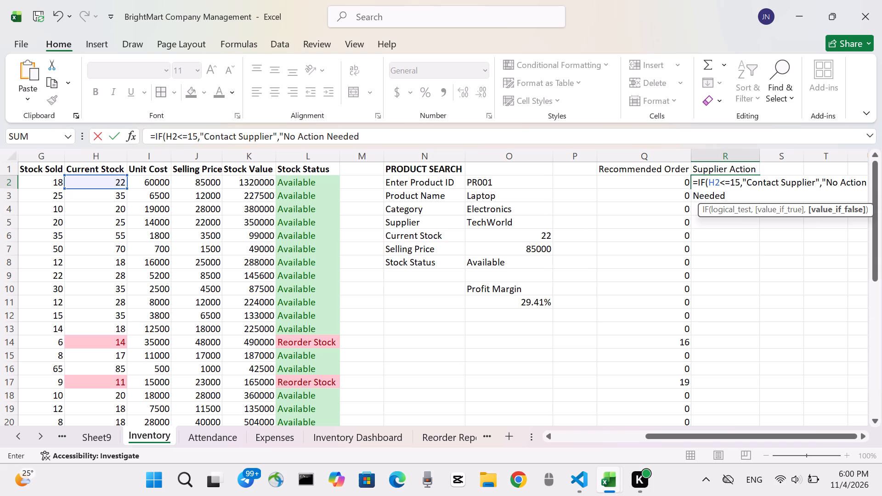
key(shift+quotedbl)
key(shift+parenright)
key(Return)
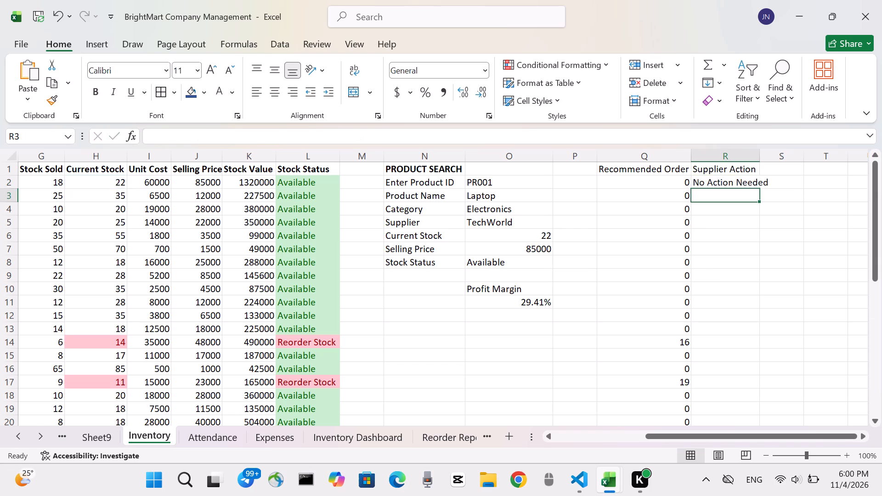
Widen column R so the text "No Action Needed" fits inside the cell.
click(736, 182)
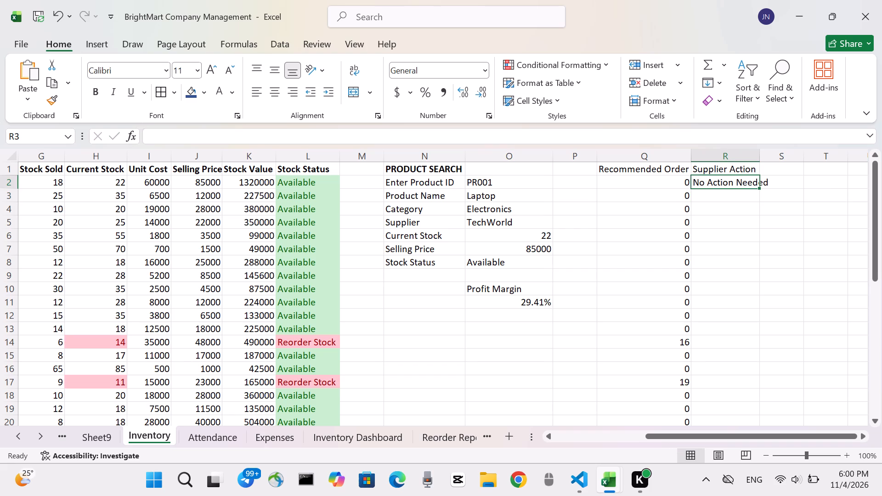
drag(761, 157, 775, 159)
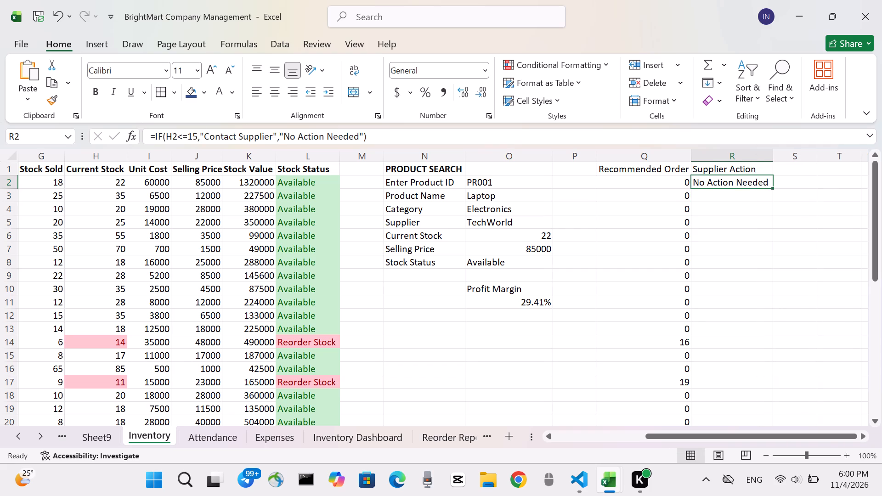
Fill the Supplier Action formula from R2 down to R21 for all the products.
drag(774, 188, 773, 279)
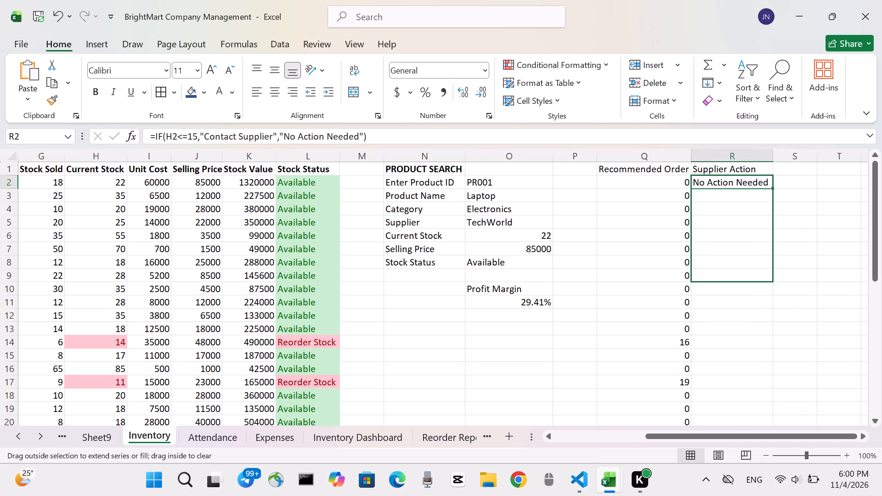
drag(773, 279, 775, 349)
scroll(773, 279, down, 1)
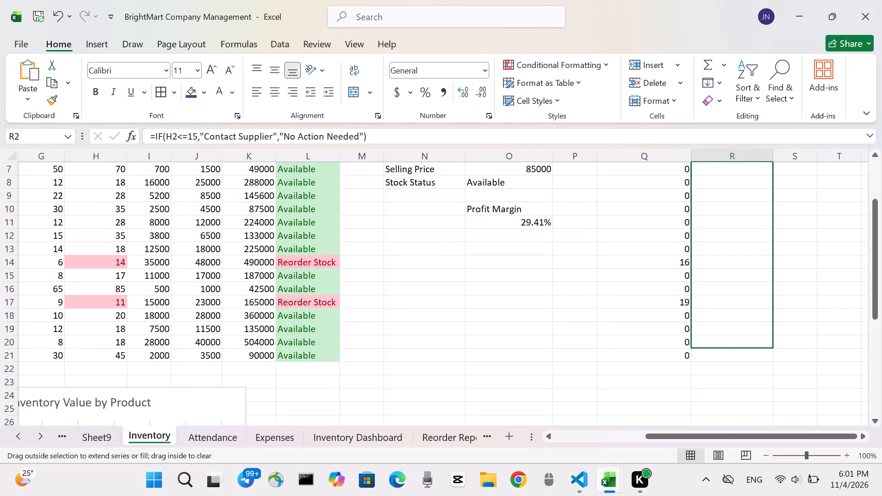
drag(775, 349, 775, 359)
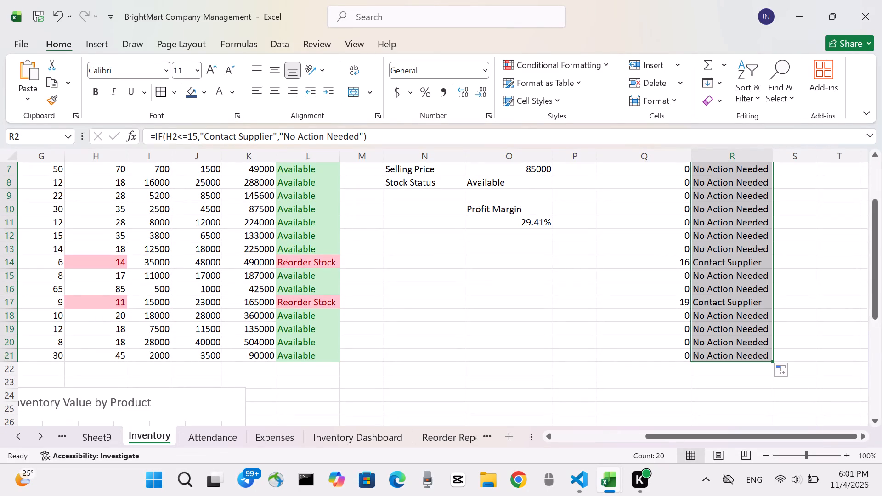
Look over the Inventory sheet's filled order and action columns, its product rows and the Inventory Value by Product chart.
scroll(758, 292, down, 2)
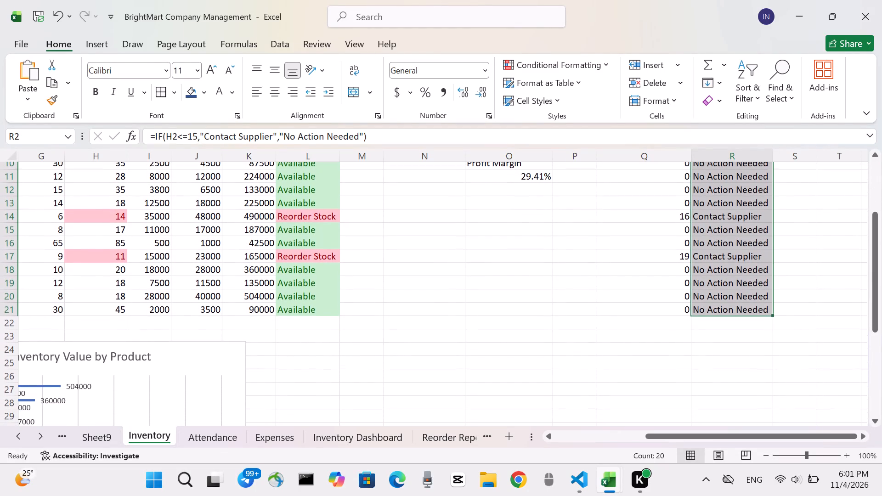
scroll(758, 292, down, 1)
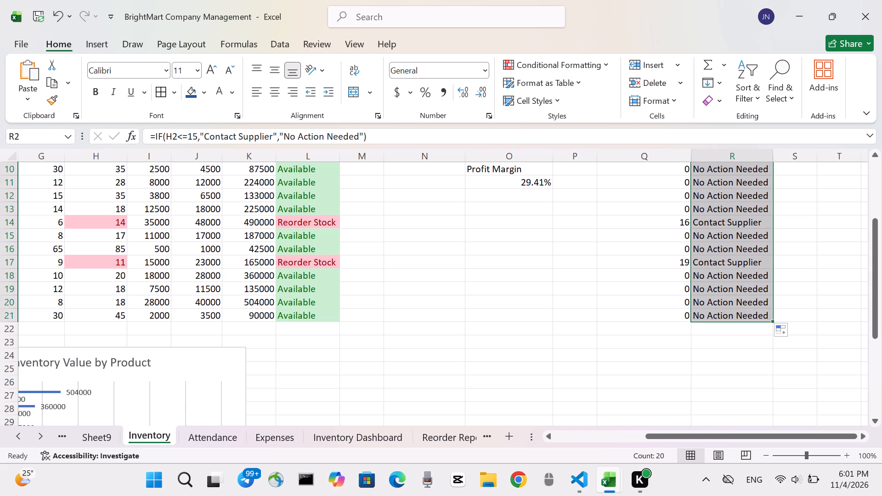
scroll(741, 297, down, 2)
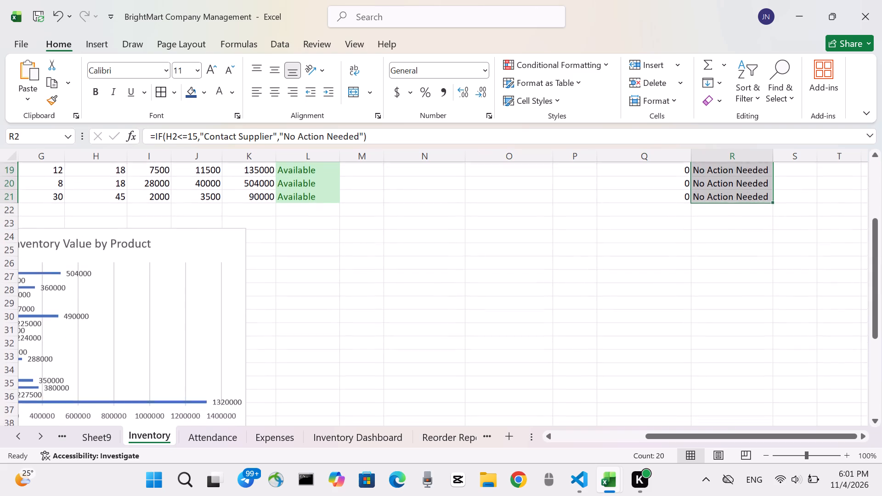
scroll(741, 297, down, 1)
scroll(504, 311, right, 3)
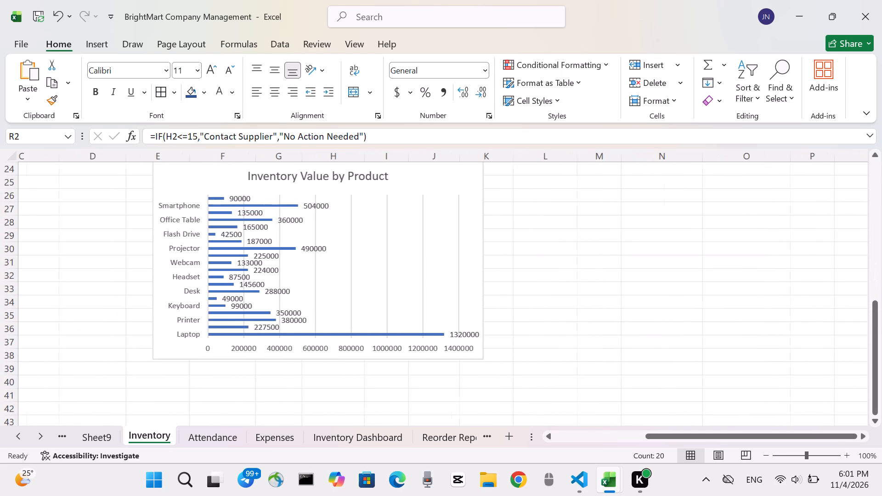
scroll(504, 311, right, 1)
scroll(504, 311, up, 1)
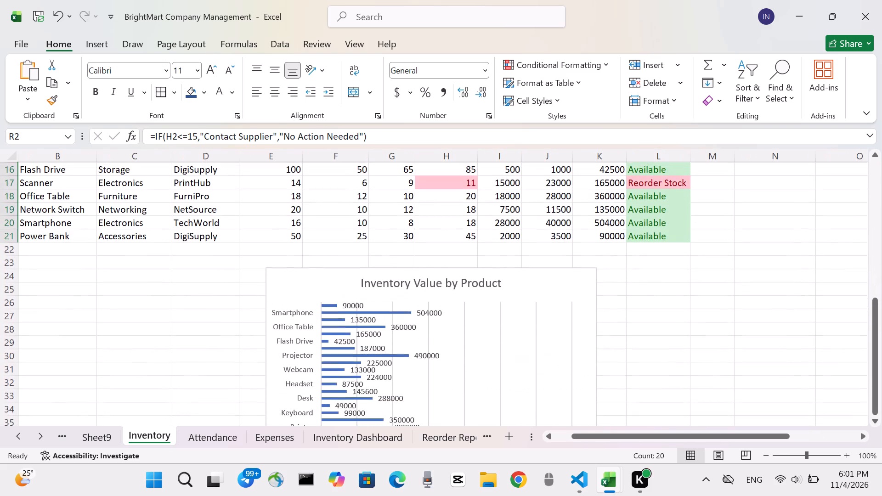
scroll(504, 311, up, 2)
scroll(504, 311, down, 3)
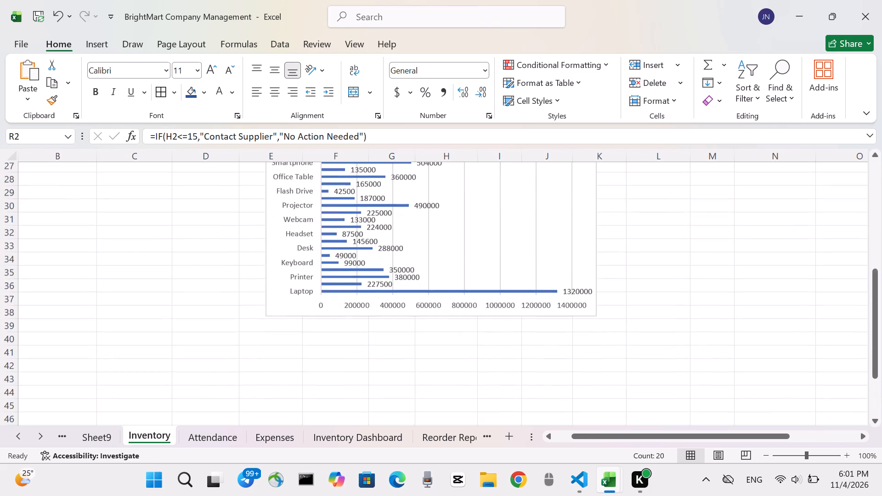
scroll(388, 440, left, 3)
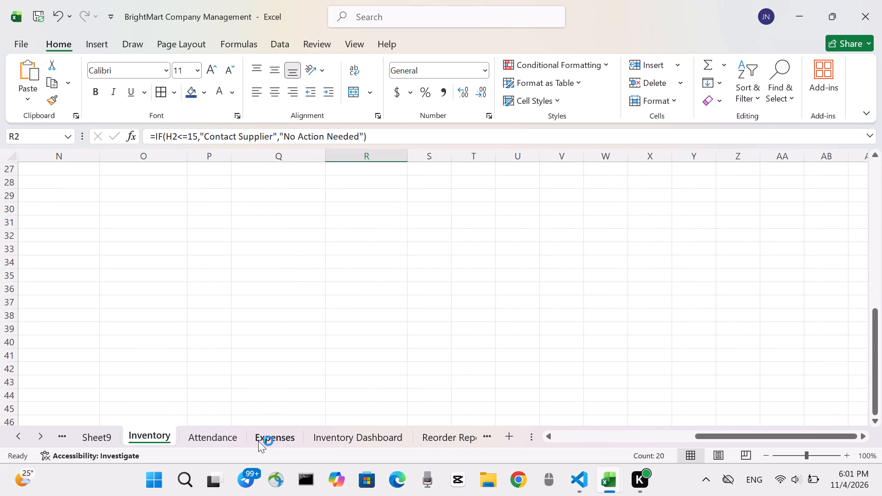
Add a new sheet after Reorder Report and name it Supplier Performance Report.
click(258, 441)
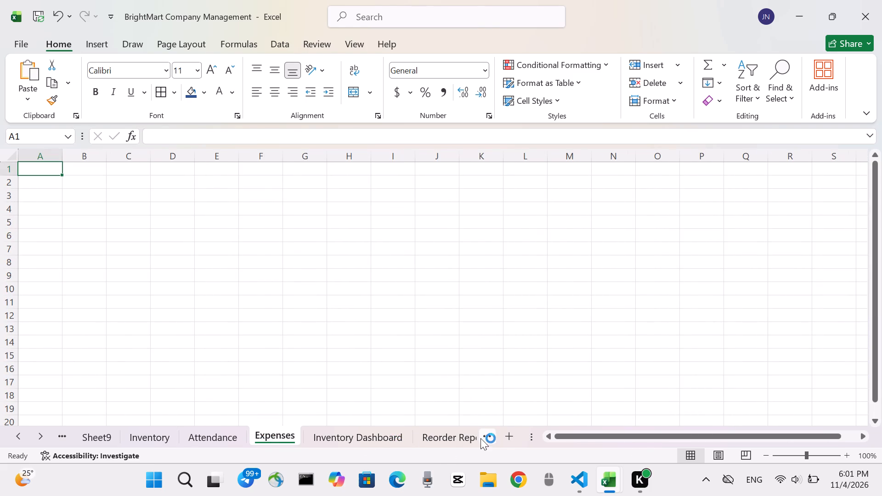
click(492, 435)
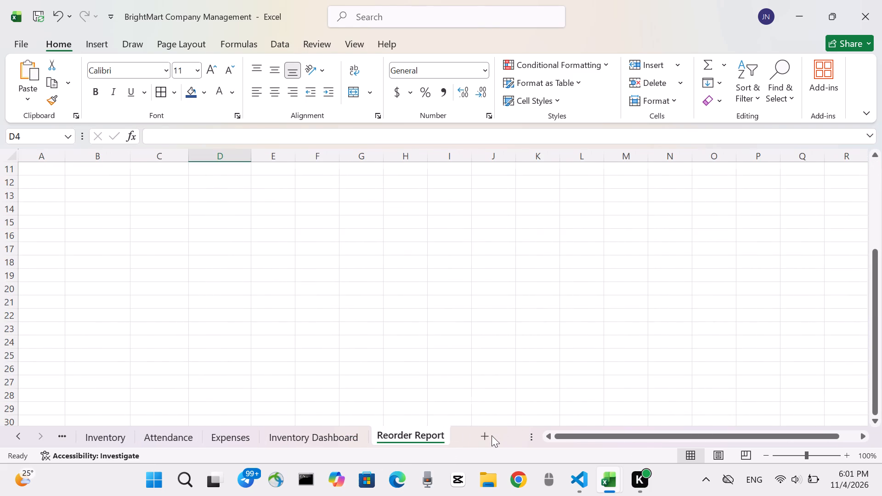
scroll(437, 377, up, 3)
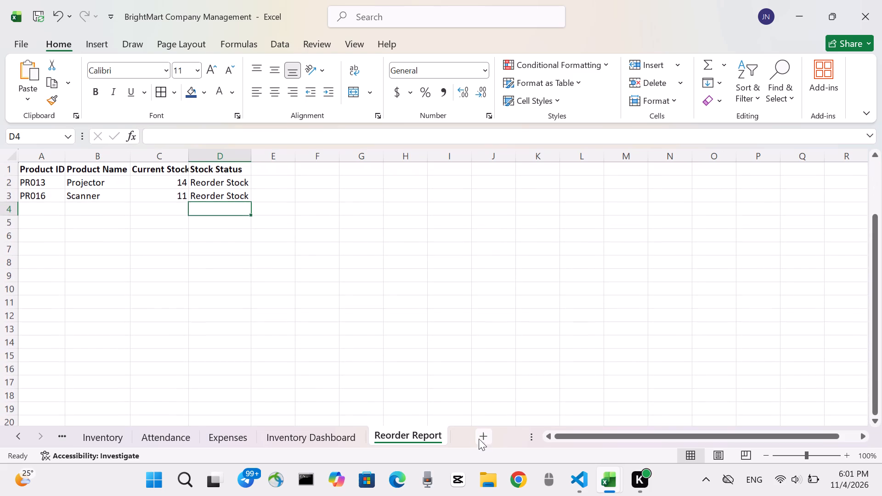
click(484, 435)
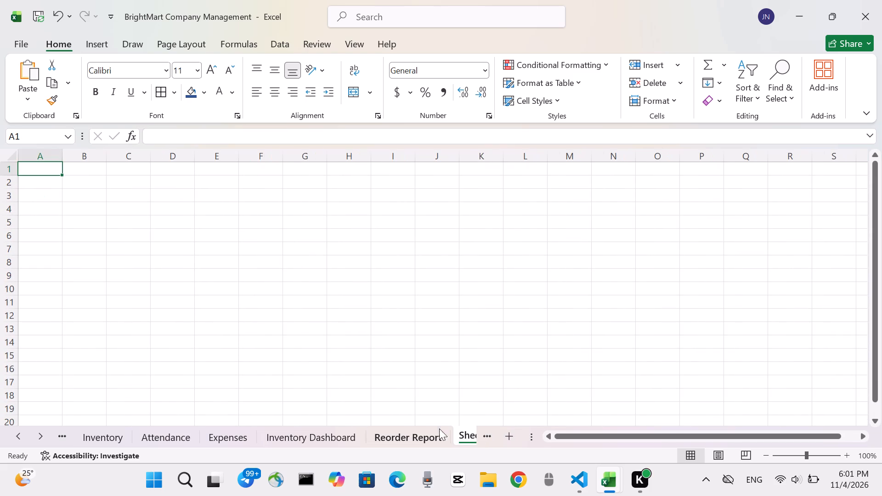
right_click(463, 434)
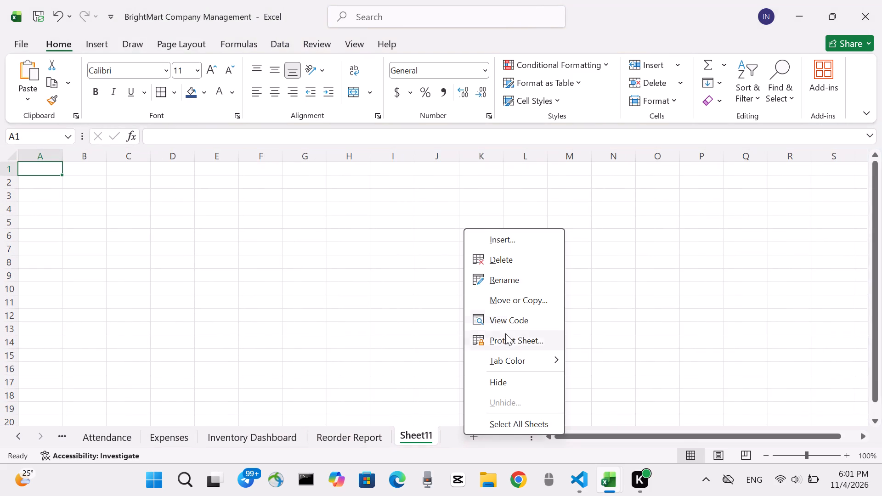
click(512, 283)
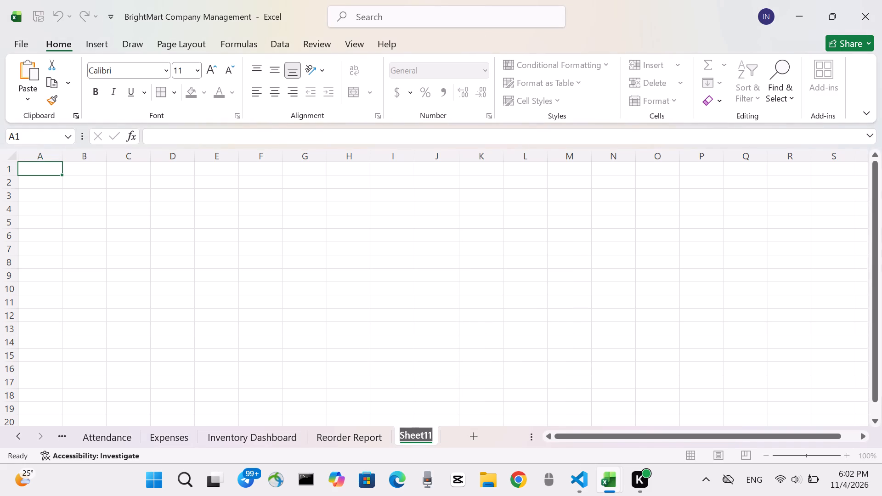
key(d)
key(BackSpace)
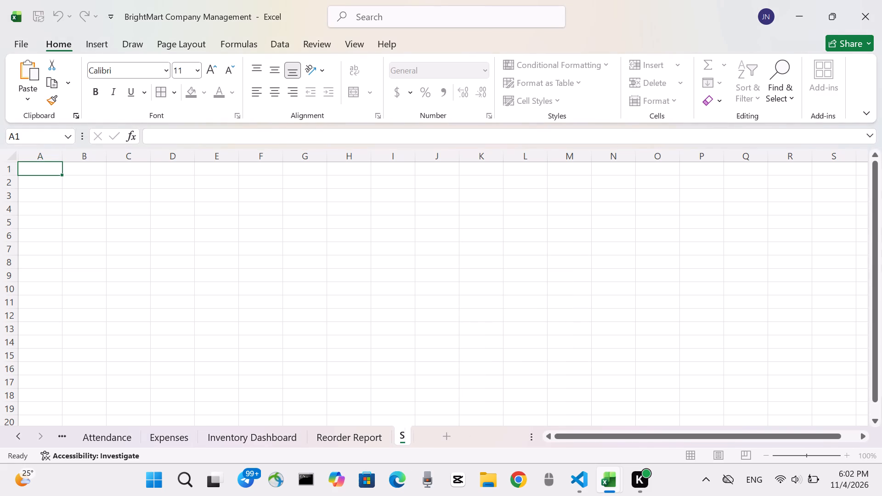
text(upplier)
key(space)
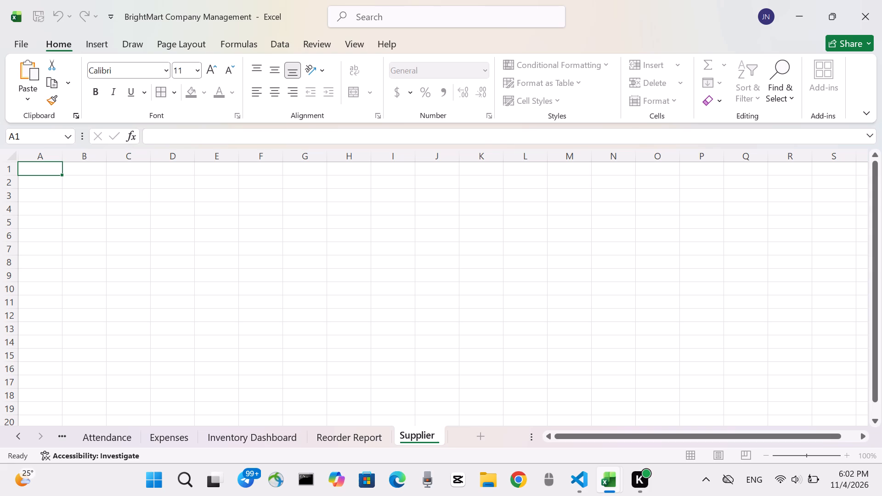
text(erformance)
key(space)
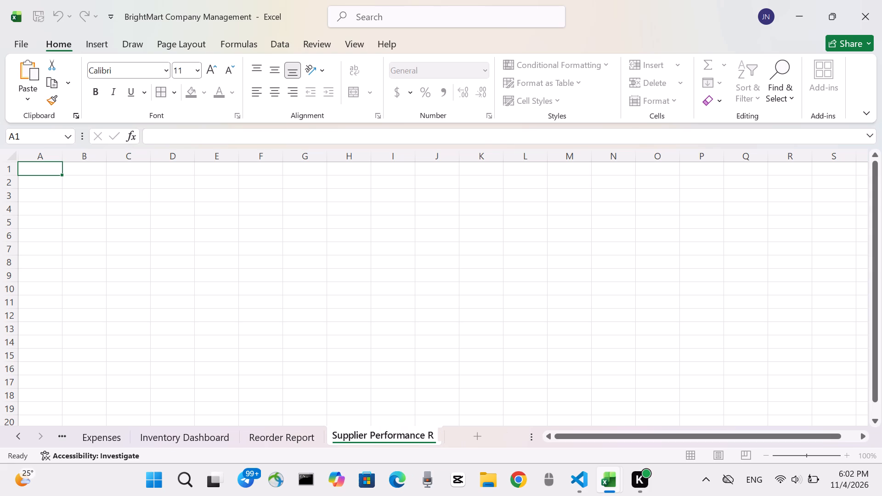
text(port)
click(397, 275)
Enter the headers Supplier, Products Supplied, Total Stock Units and Total Stock Value in cells A1 to D1.
click(22, 173)
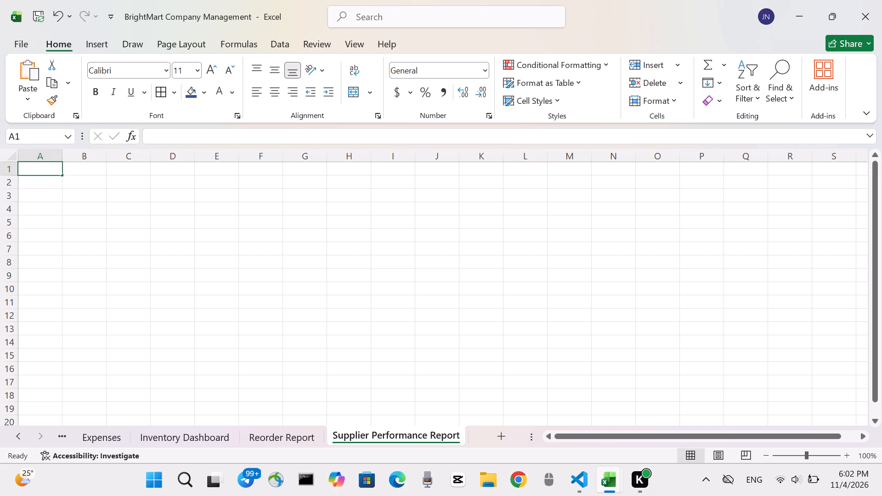
text(uppli)
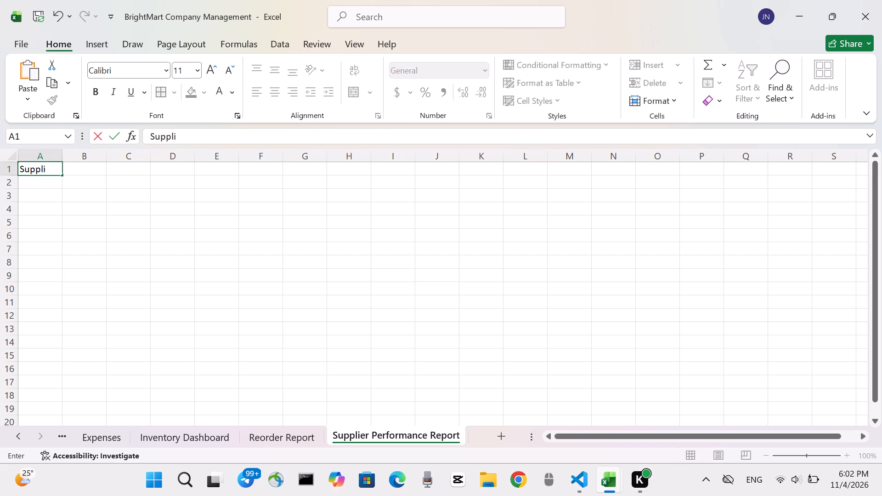
text(er)
click(83, 173)
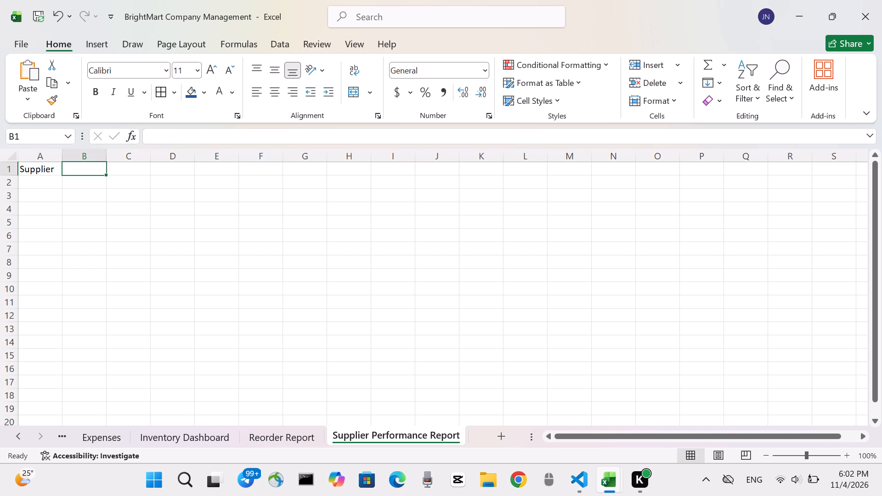
text(roducts)
key(space)
text(upplied)
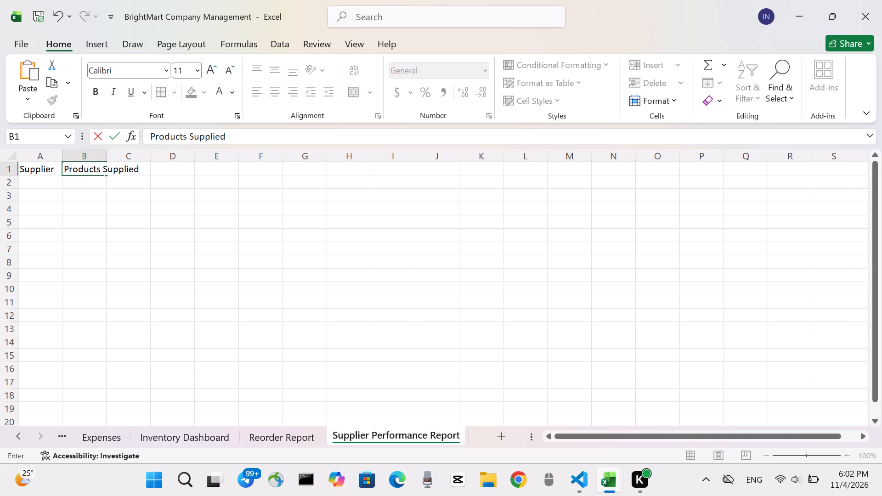
key(Right)
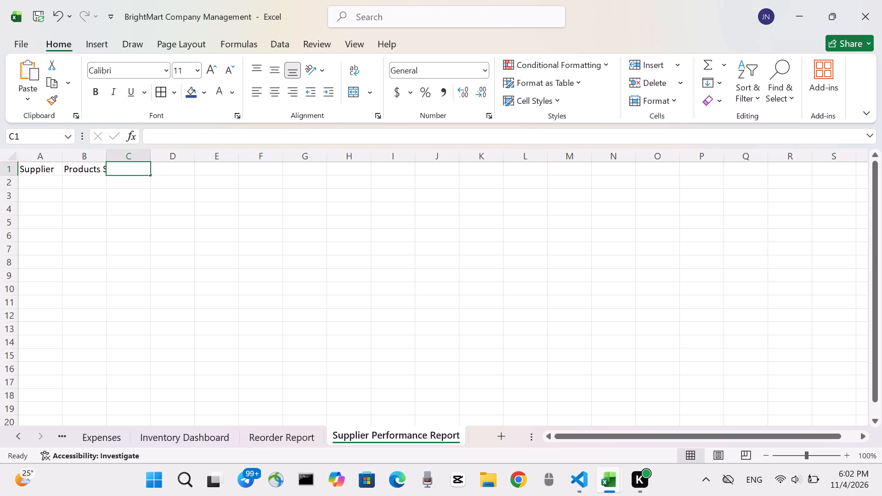
text(otal)
key(space)
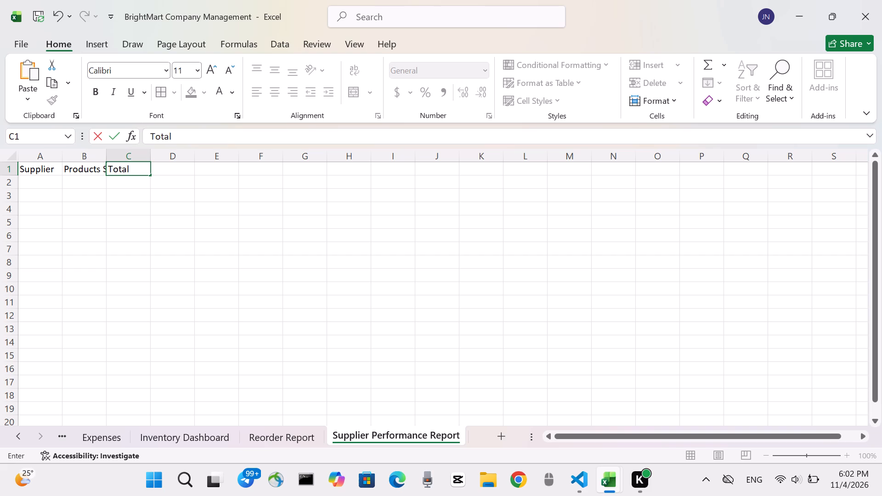
text(tock)
key(space)
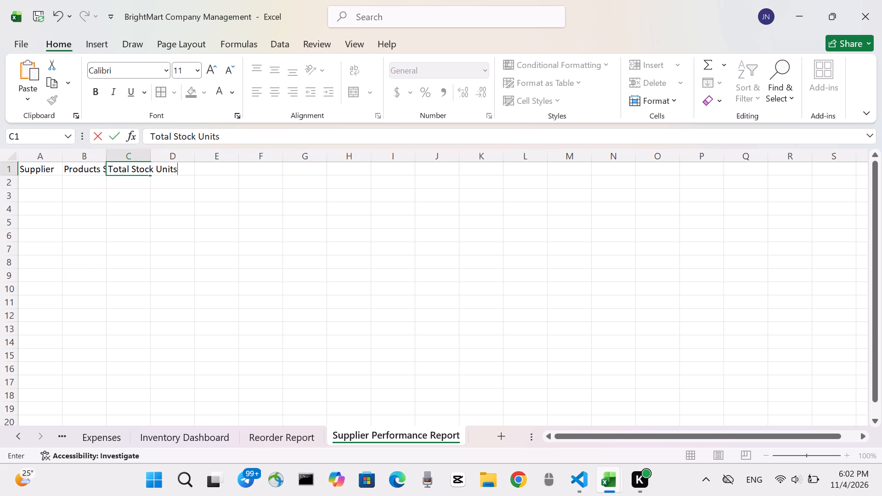
key(Right)
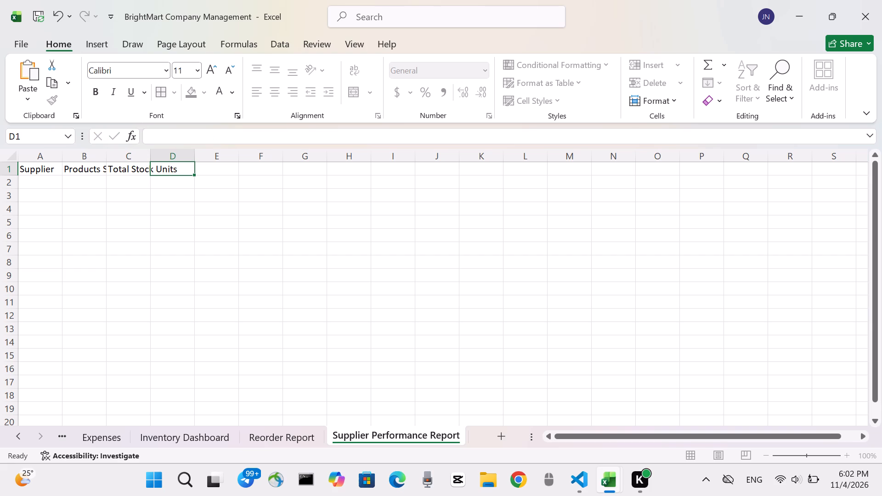
text(otal)
key(space)
text(tock)
key(space)
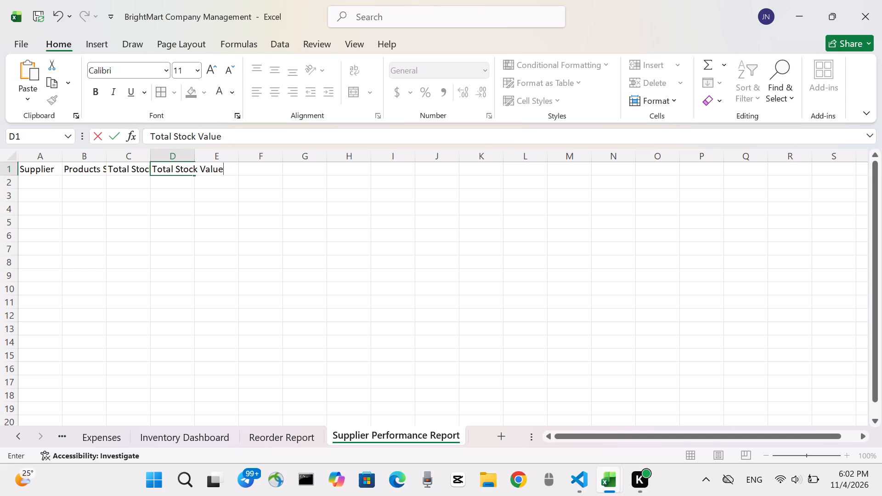
Widen columns B, C and D so the headers Products Supplied, Total Stock Units and Total Stock Value fit.
click(85, 166)
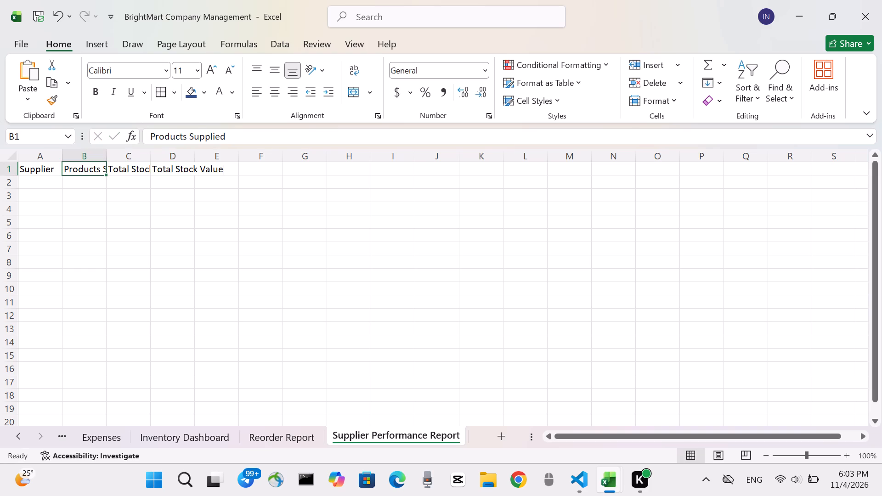
drag(108, 154, 142, 152)
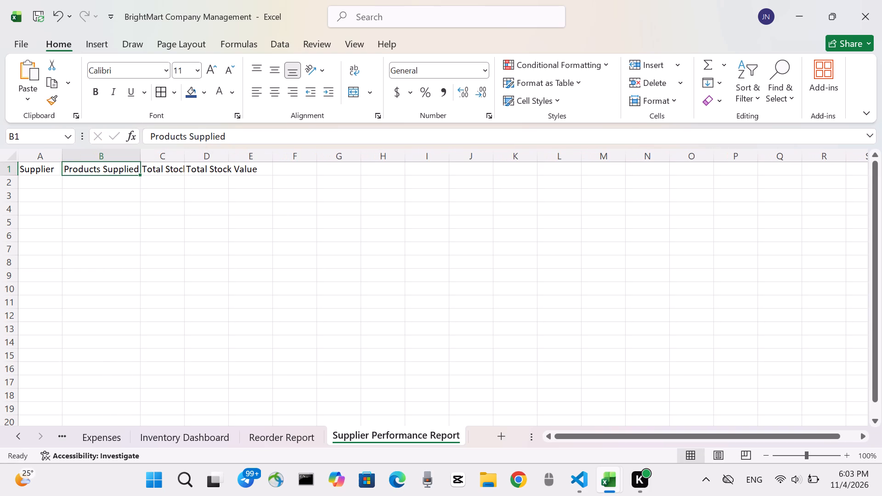
drag(184, 155, 200, 156)
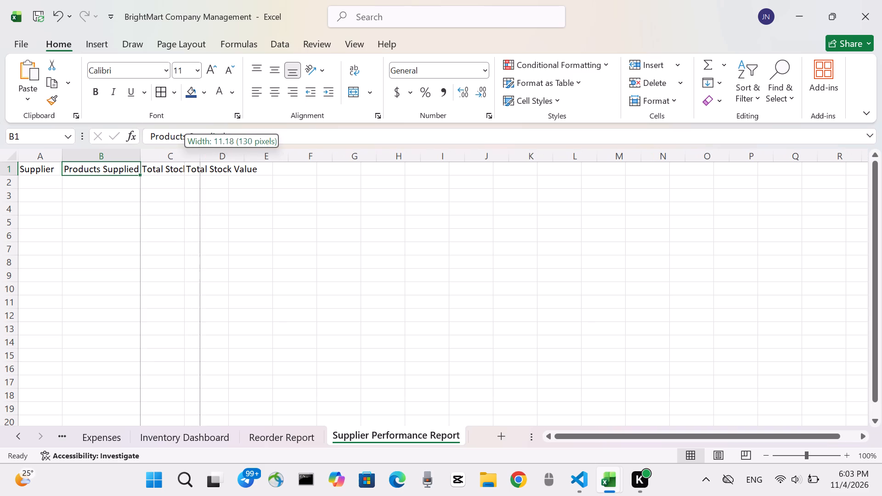
drag(200, 156, 202, 157)
drag(204, 157, 216, 156)
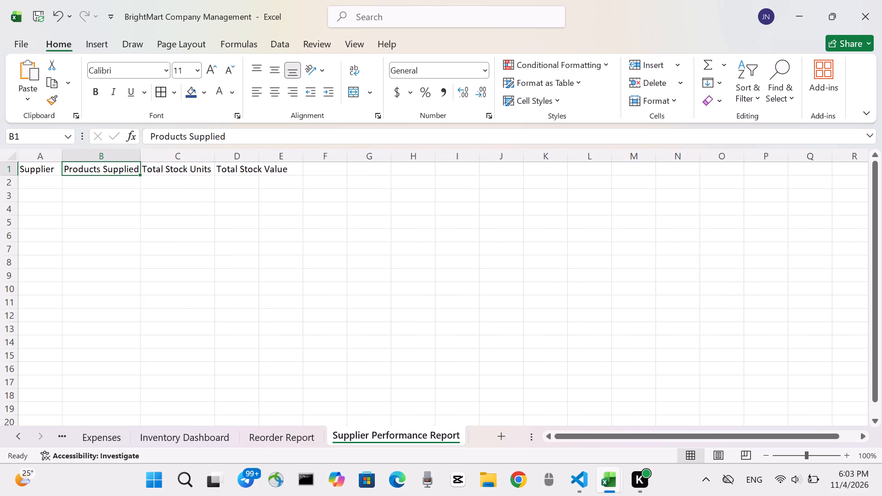
drag(258, 155, 289, 164)
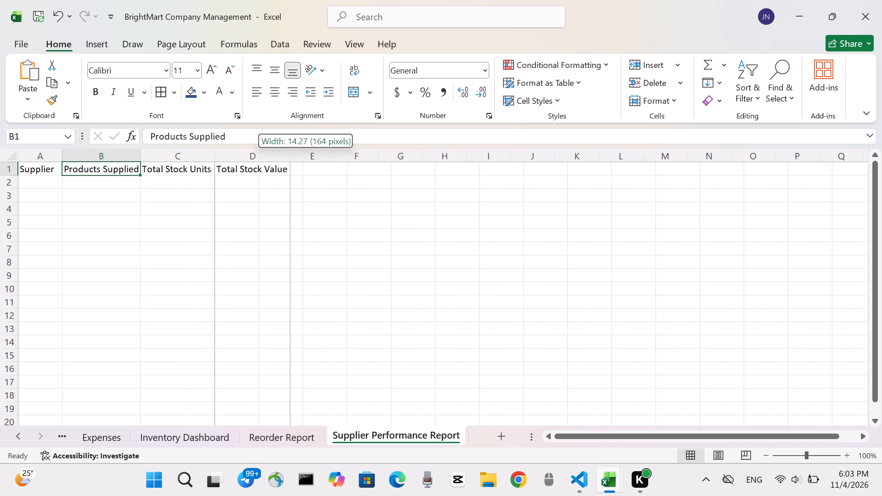
Widen column D slightly so the header Total Stock Value fits.
drag(289, 164, 290, 164)
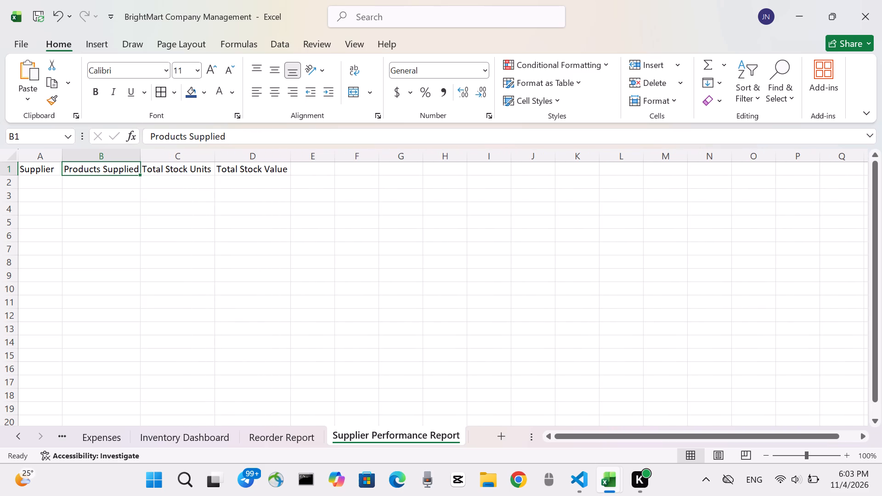
Make the four column headers in cells A1 to D1 bold.
click(37, 183)
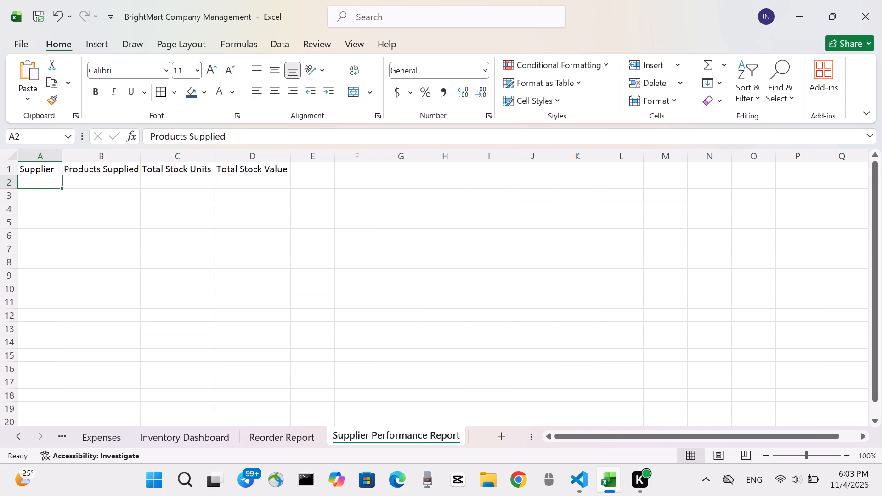
click(38, 172)
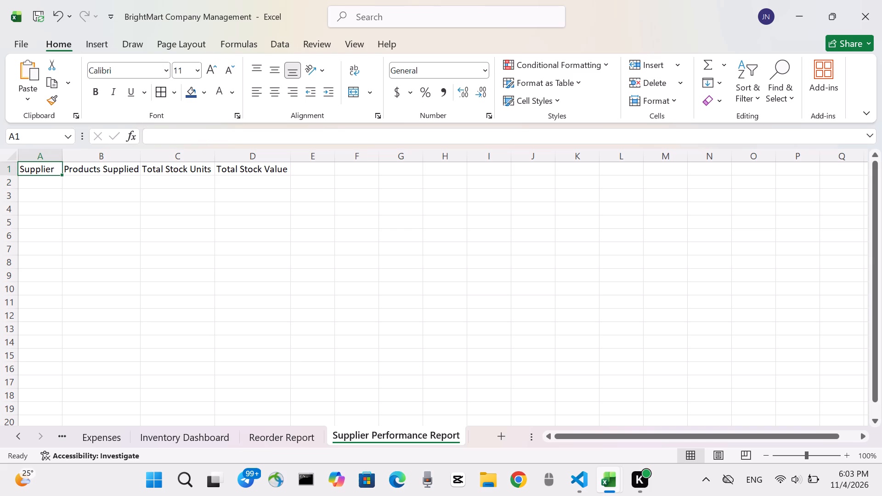
drag(38, 172, 97, 175)
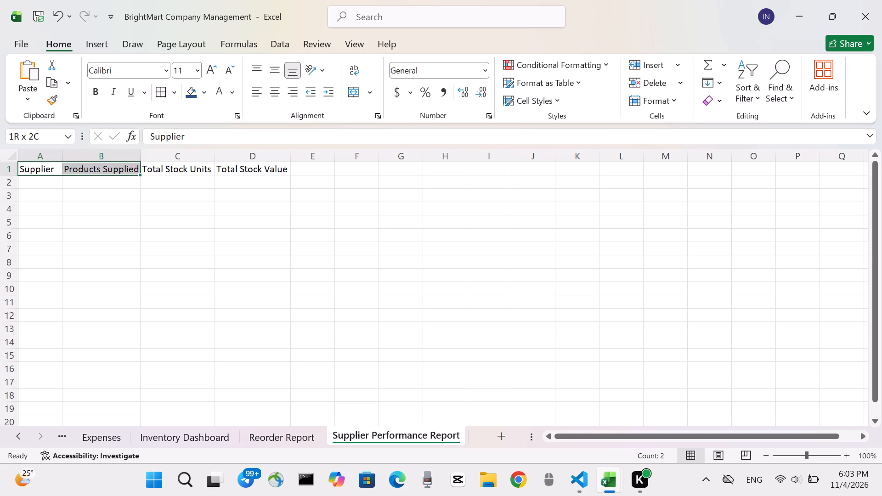
drag(97, 175, 250, 172)
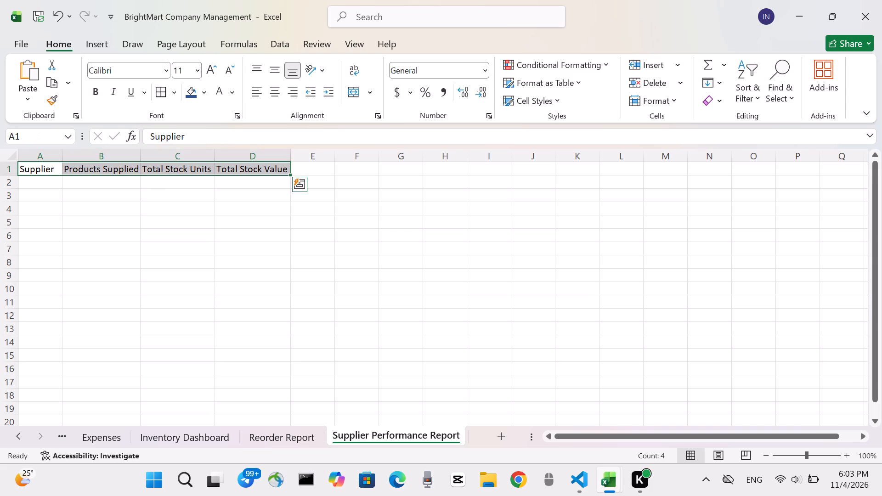
key(ctrl+b)
Enter the supplier TechWorld in cell A2 and widen column A so the name fits.
click(37, 186)
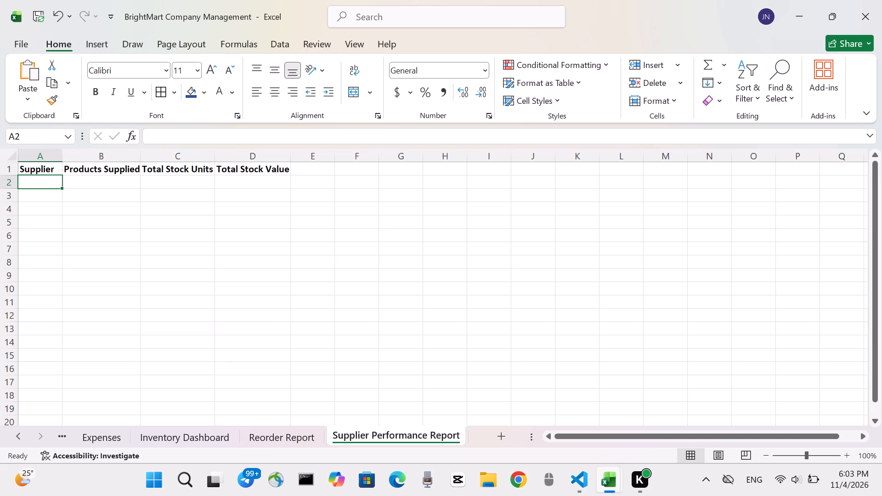
click(37, 186)
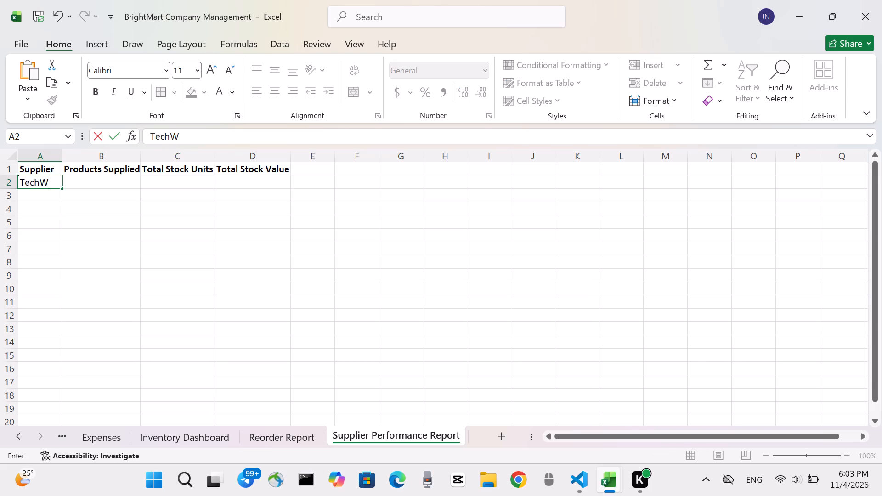
text(orld)
click(63, 153)
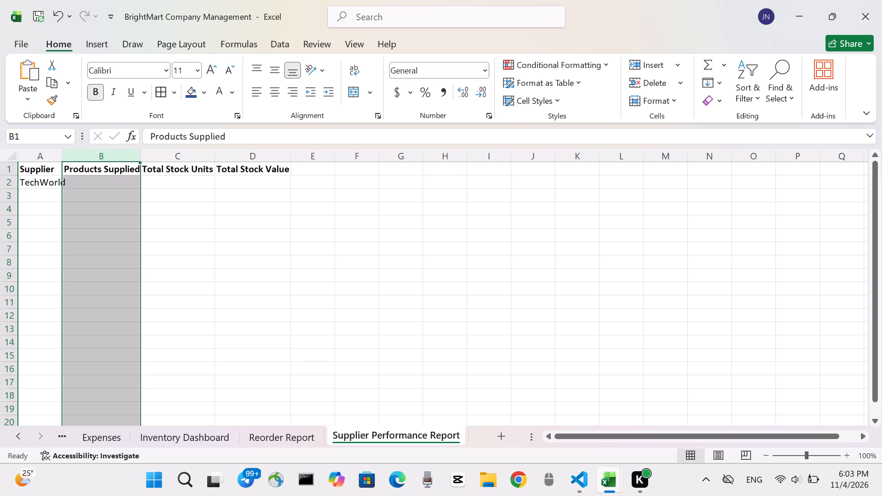
drag(64, 153, 73, 155)
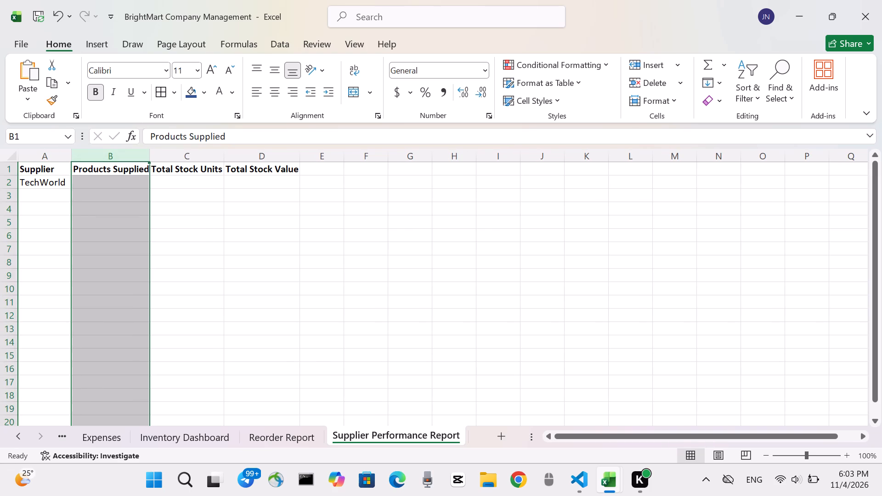
Enter the suppliers FurniPro, DigiSupply, NetSource and PrintHub in cells A3 to A6.
click(38, 197)
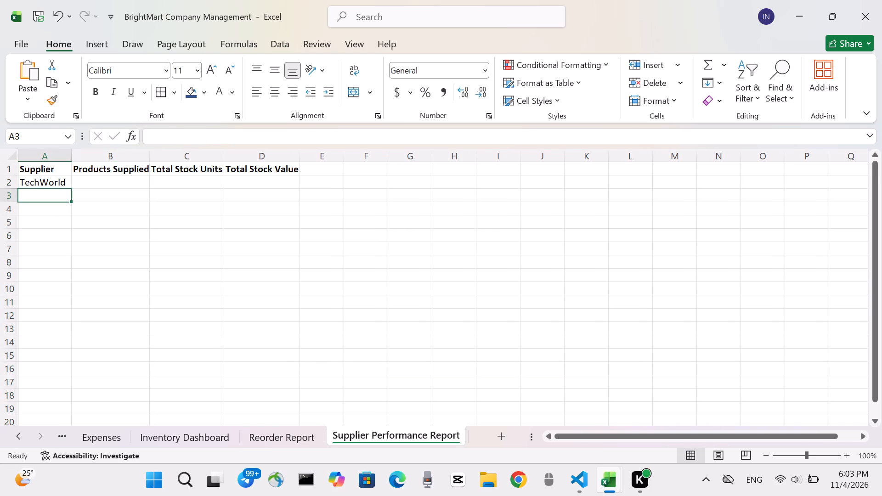
text(ur)
key(n)
key(i)
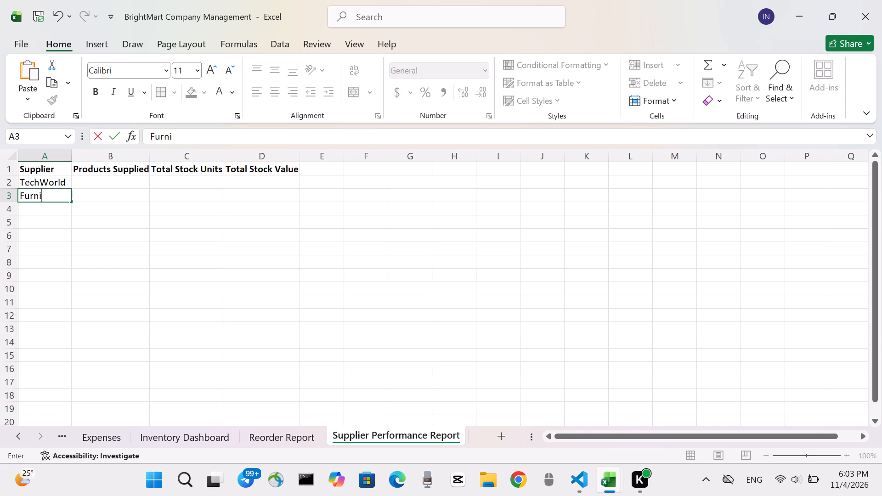
text(ro)
key(Down)
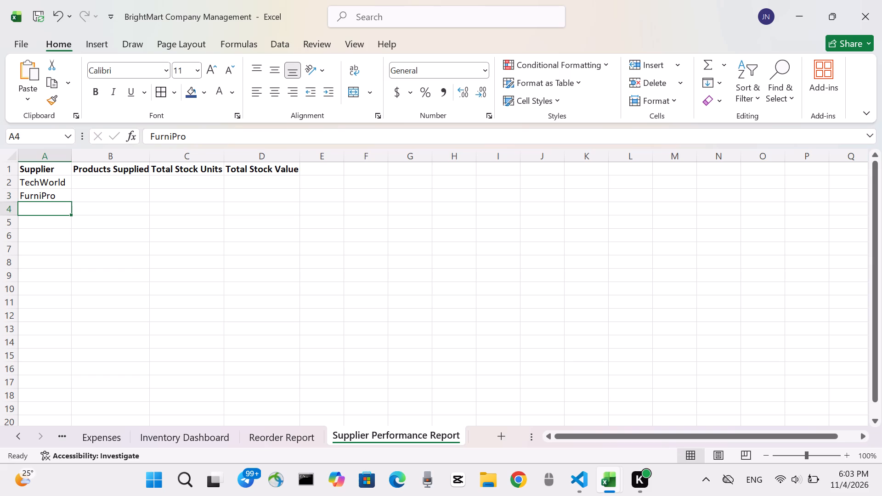
text(igi)
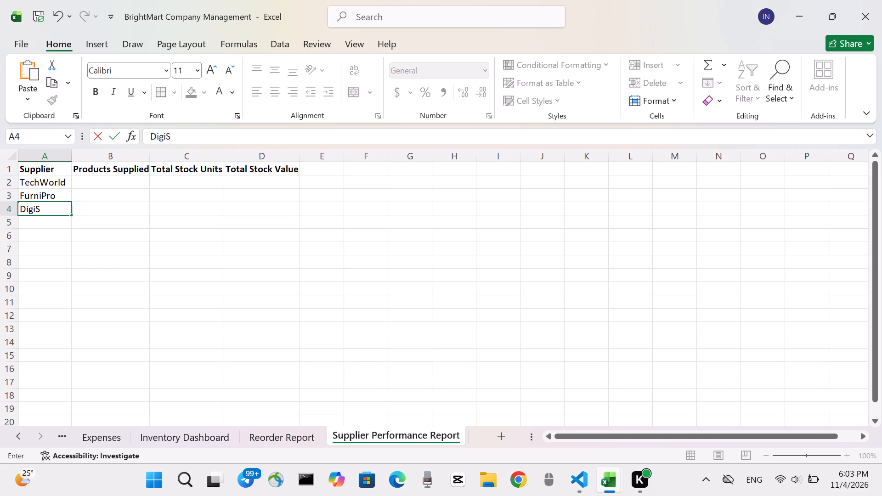
text(upply)
key(Down)
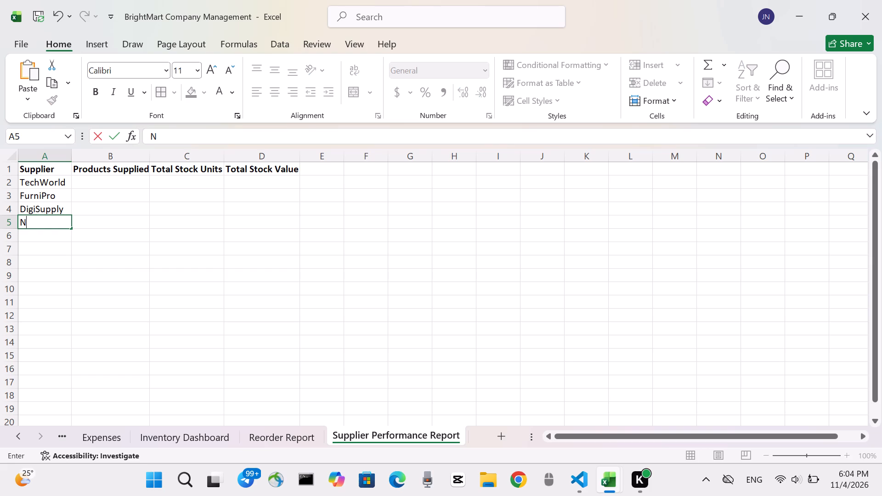
text(et)
text(ource)
key(Down)
text(rint)
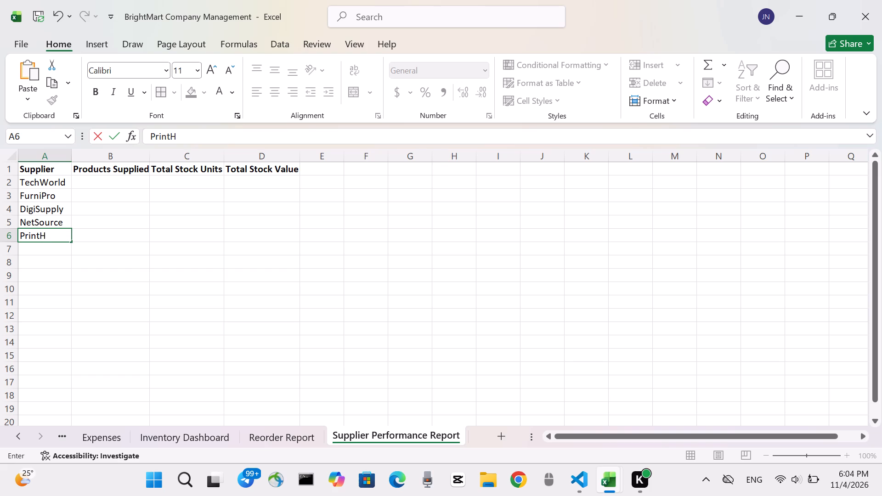
text(ub)
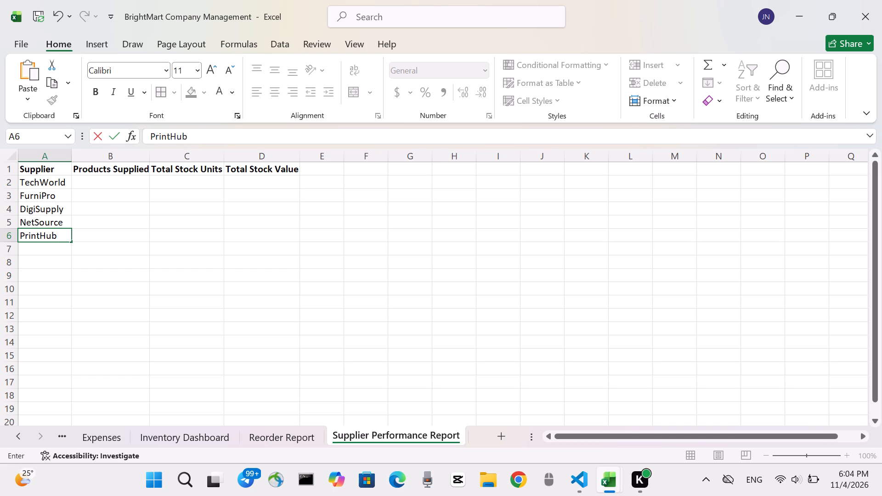
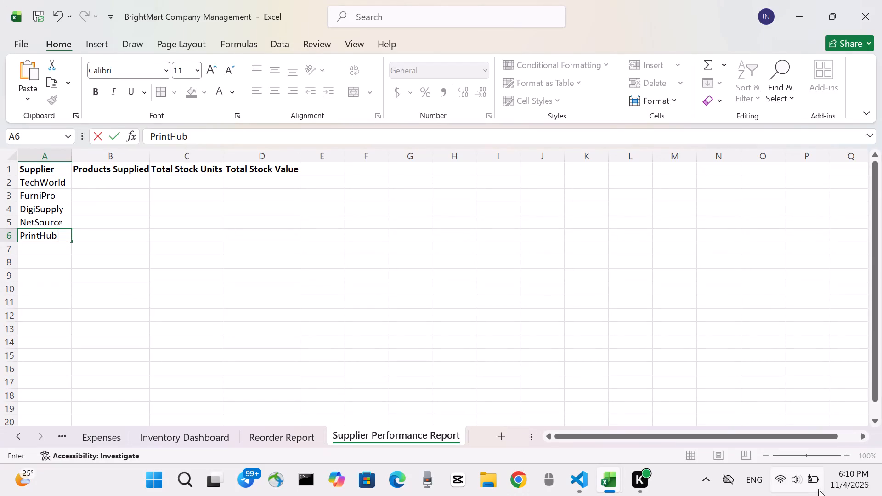
Commit the supplier name PrintHub in cell A6 to complete the supplier list.
click(574, 320)
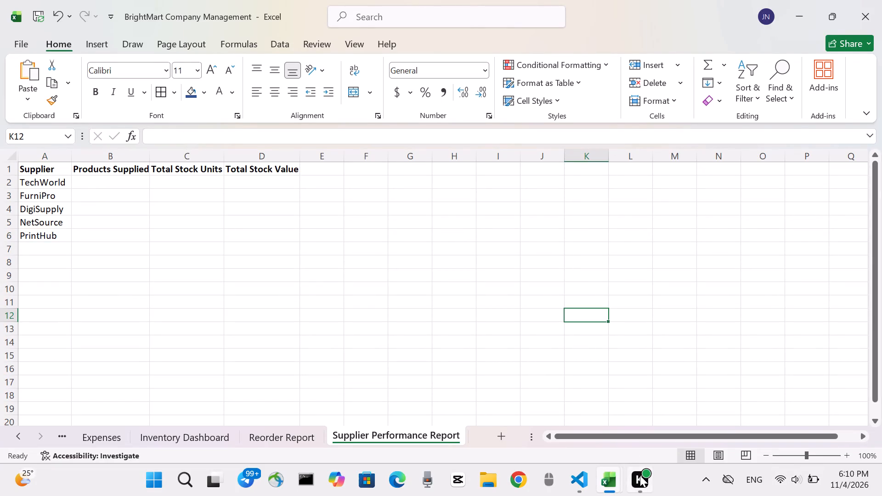
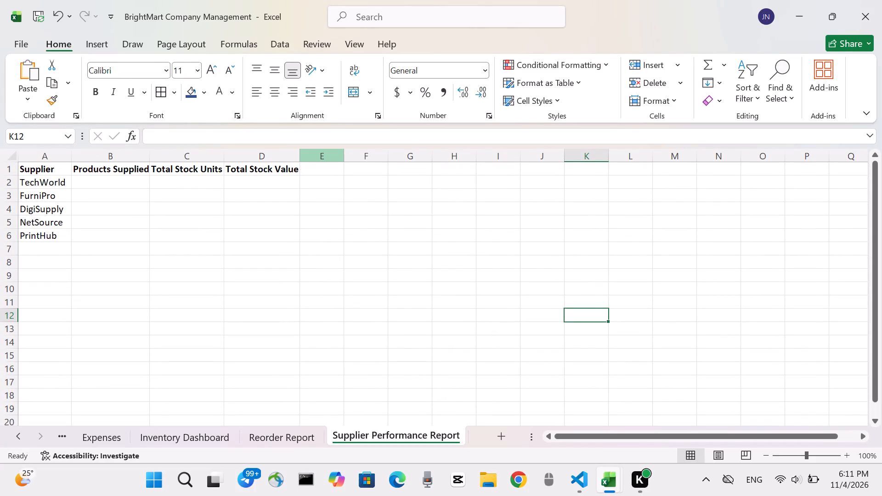
Enter the formula =COUNTIF(Inventory!D$2:D$21,A2) in cell B2 to count the products supplied by TechWorld.
click(99, 182)
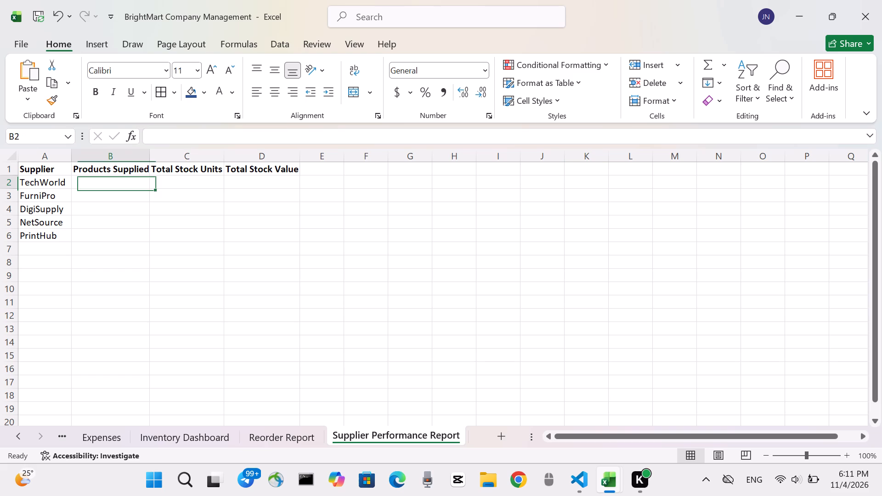
key(minus)
key(BackSpace)
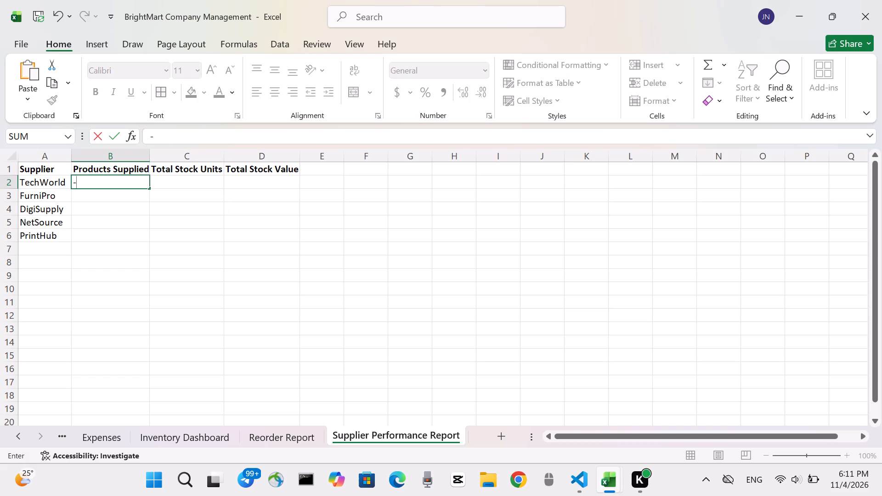
key(equal)
text(COUNTIF)
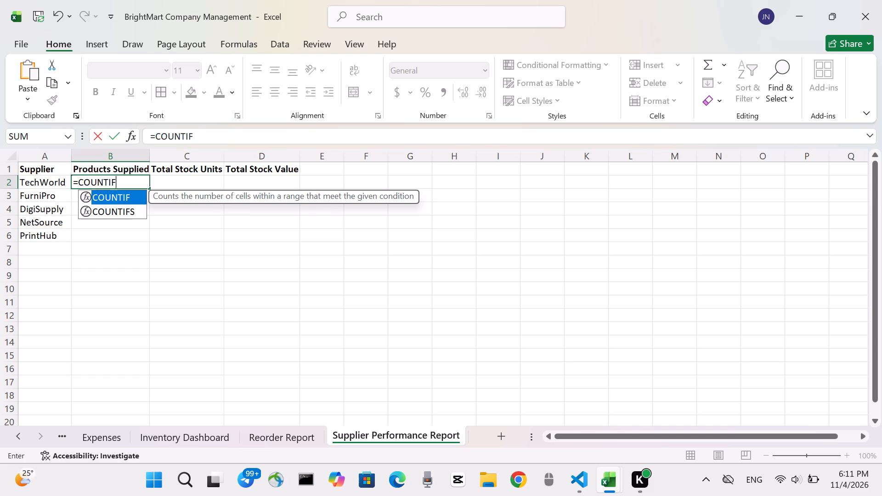
key(shift+parenleft)
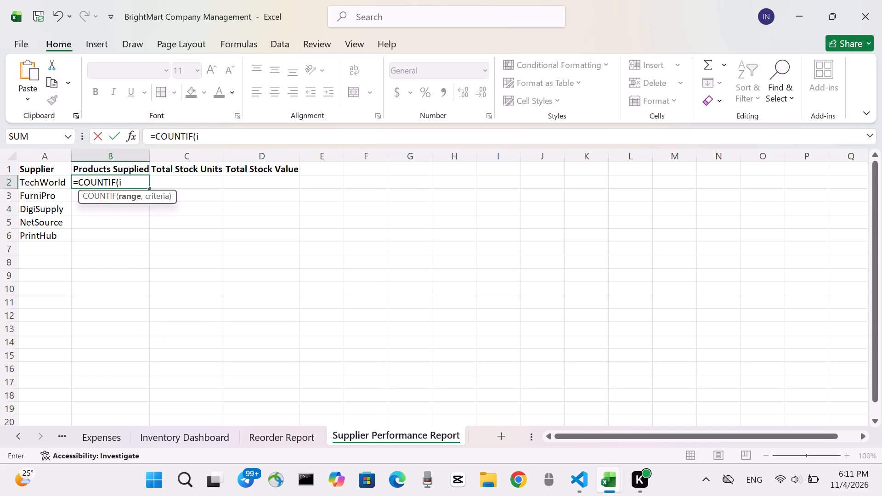
key(BackSpace)
key(BackSpace)
key(BackSpace)
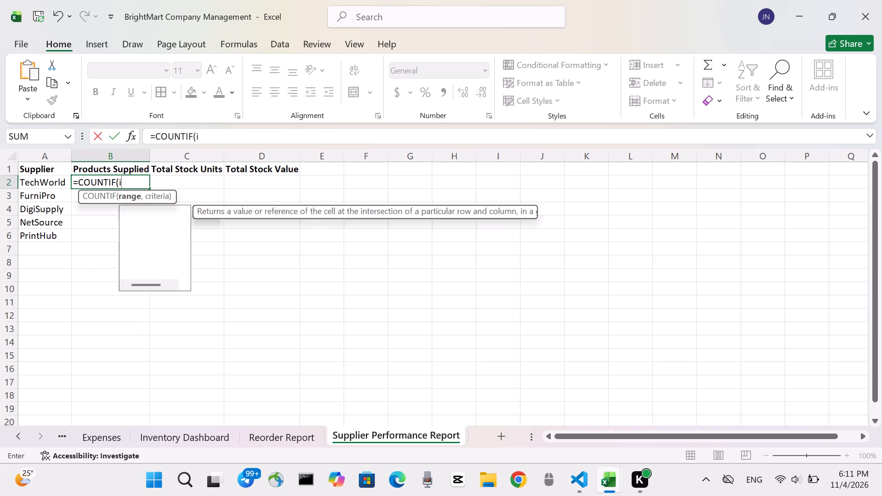
text(ry)
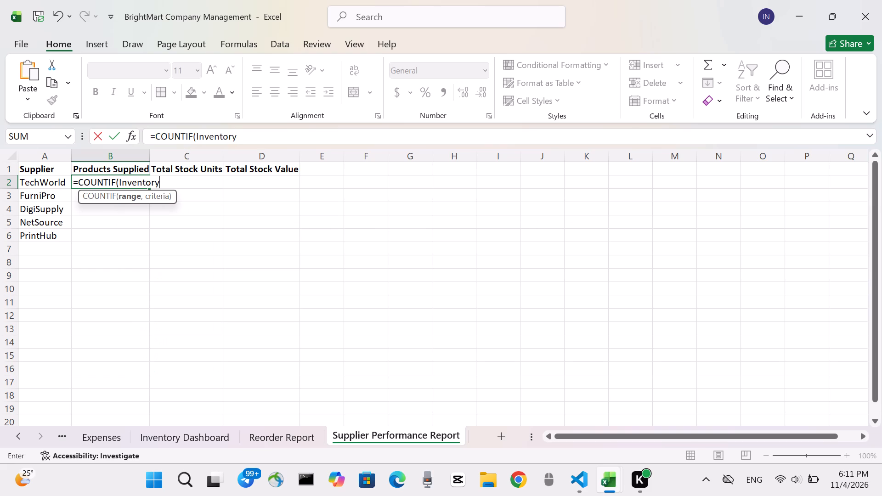
key(shift+exclam)
key(d)
key(shift+dollar)
key(2)
key(shift+colon)
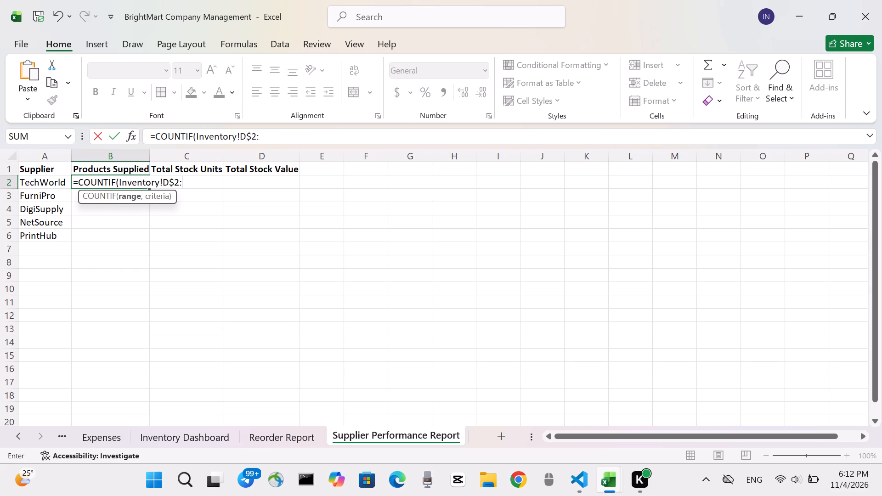
key(d)
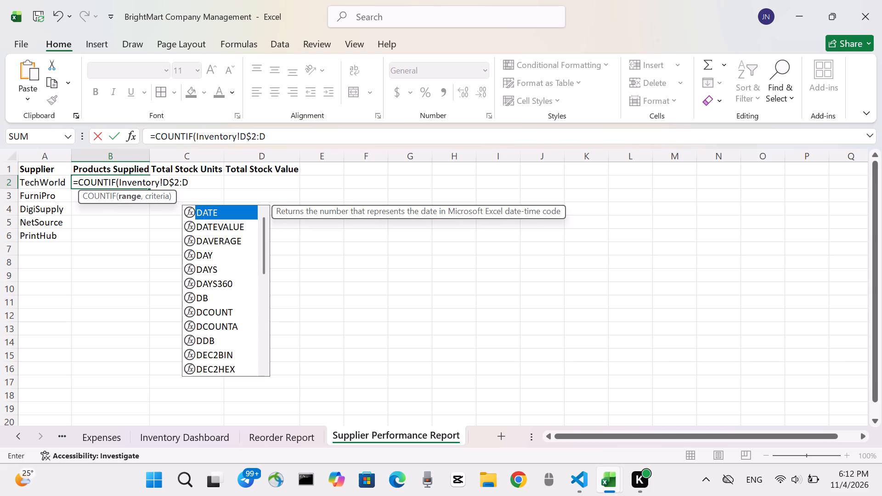
key(shift+dollar)
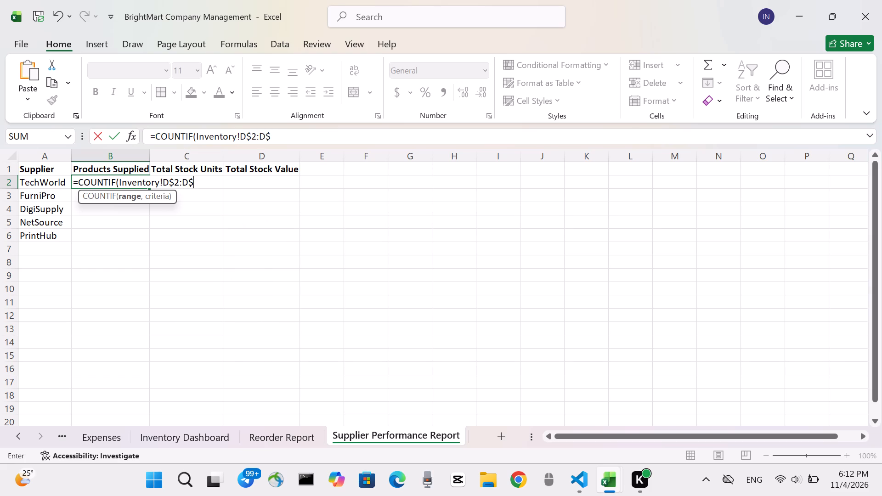
text(21)
key(comma)
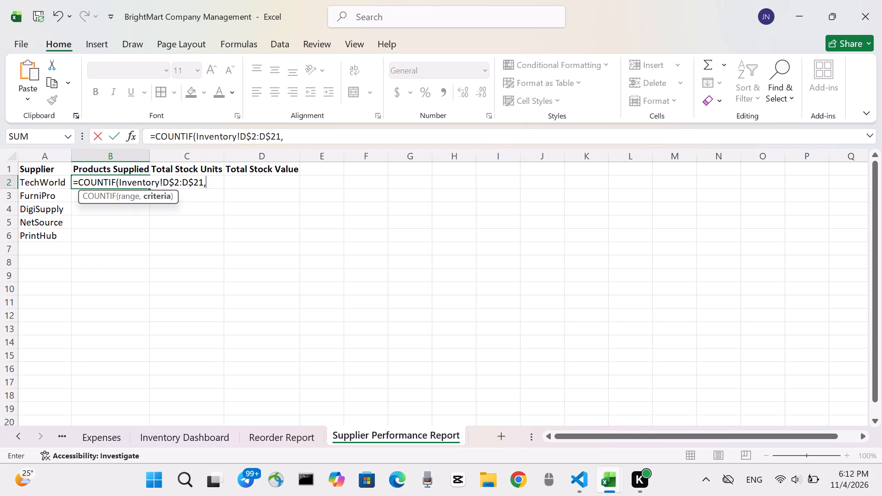
text(A2)
key(shift+parenright)
key(Return)
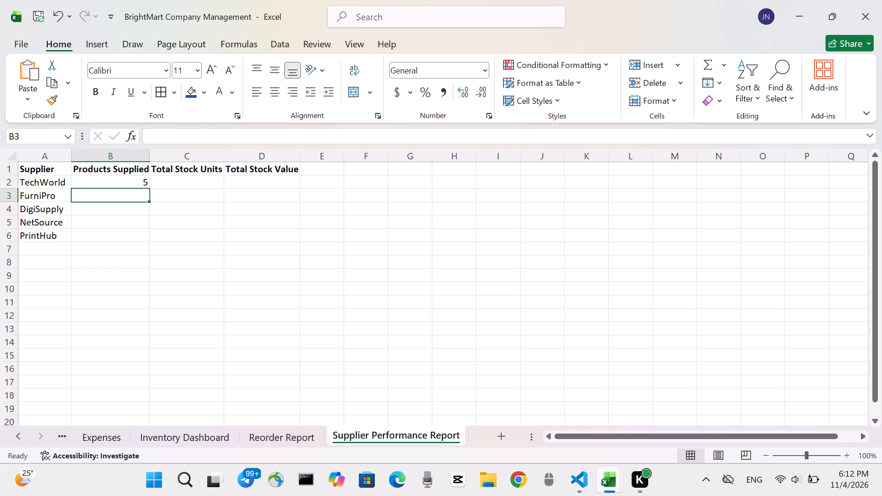
Enter the formula =SUMIF(Inventory!D$2:D$21,A2,Inventory!H$2:H$21) in cell C2 to total TechWorld's stock units.
click(173, 186)
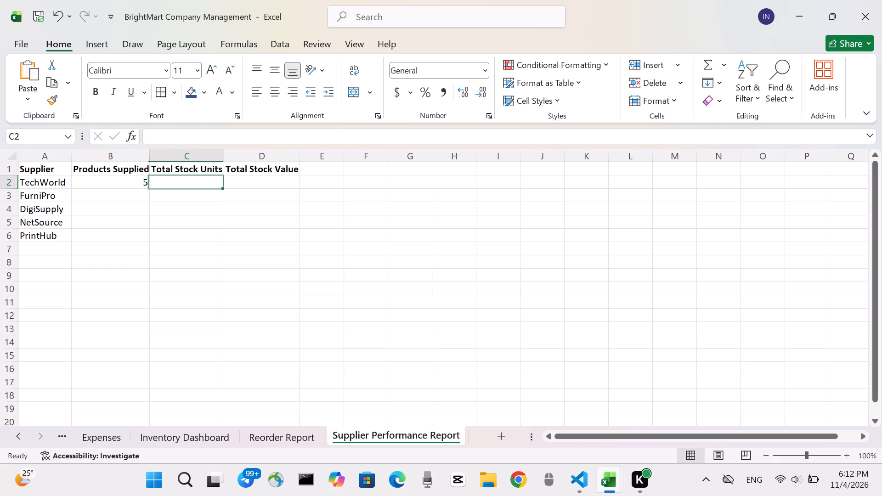
text(=SUM)
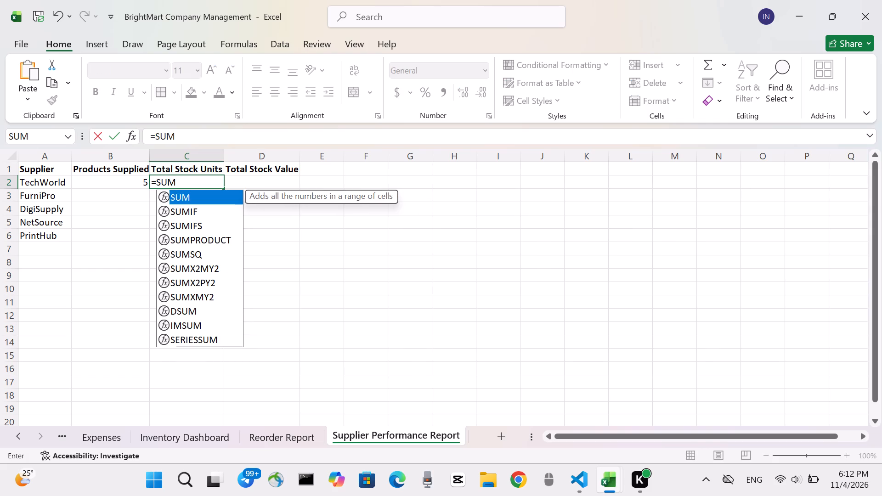
text(IF)
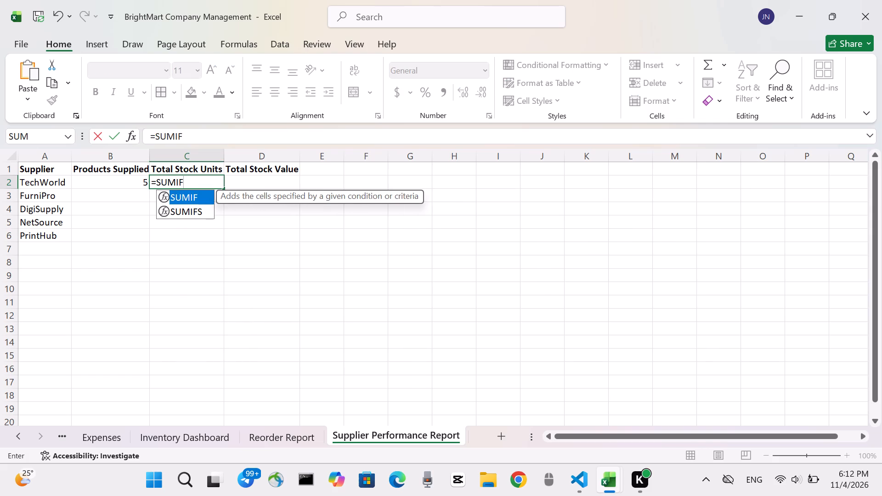
key(shift+parenleft)
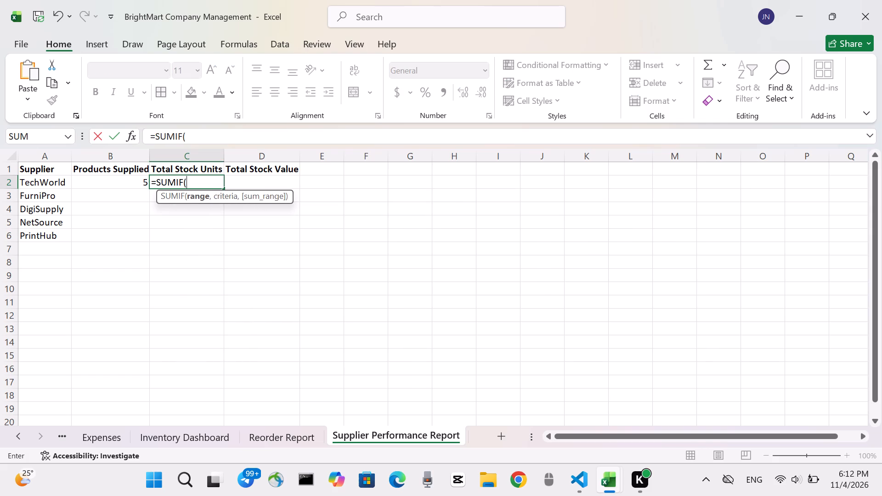
key(i)
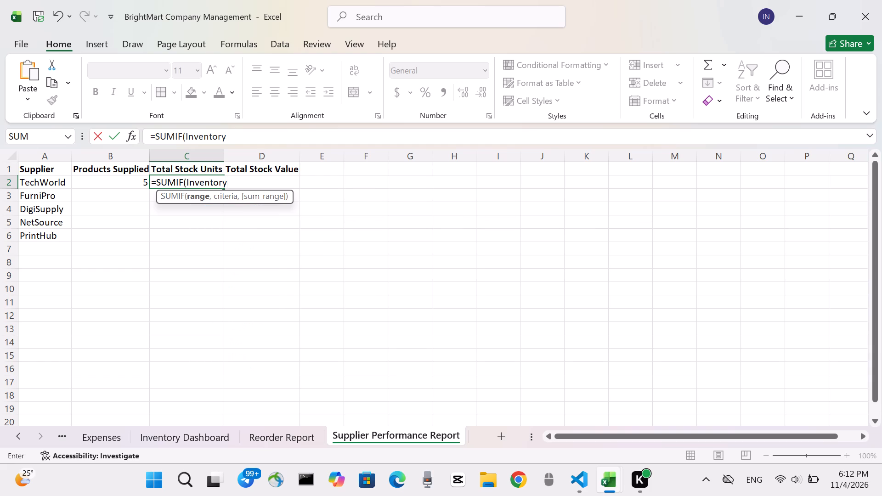
key(shift+exclam)
key(d)
key(shift+dollar)
key(2)
key(shift+colon)
key(d)
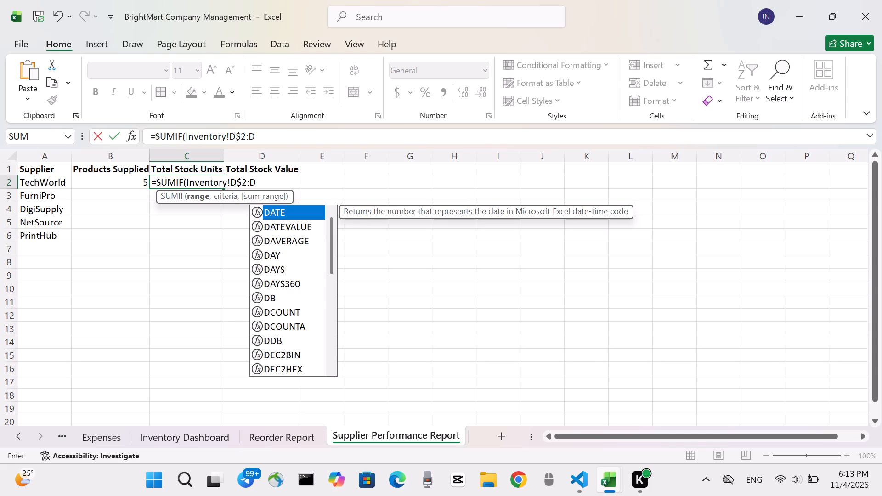
key(shift+dollar)
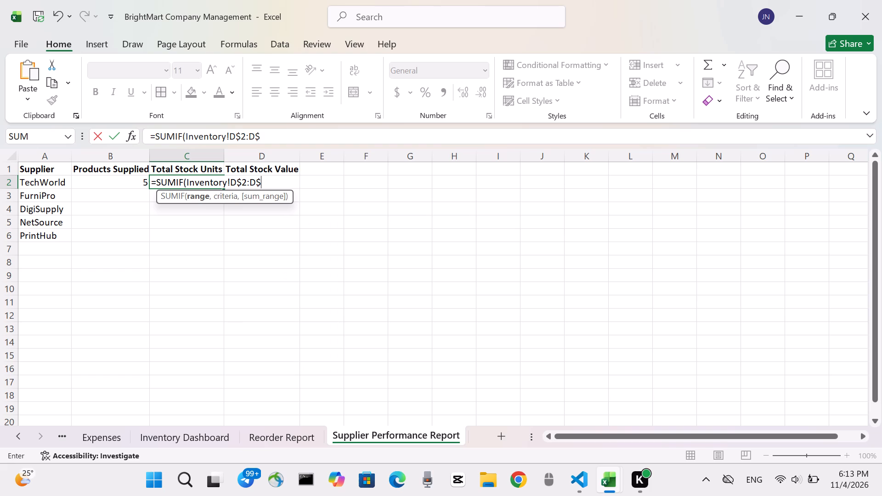
text(21)
text(,A2)
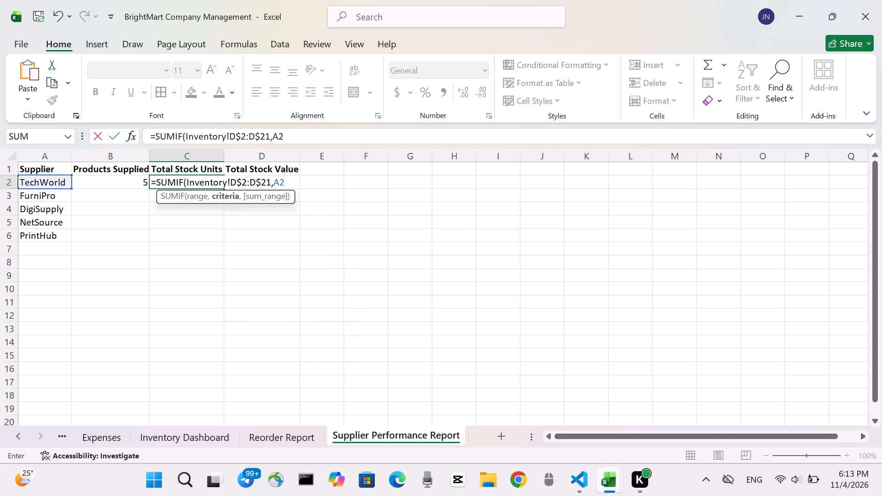
key(comma)
key(i)
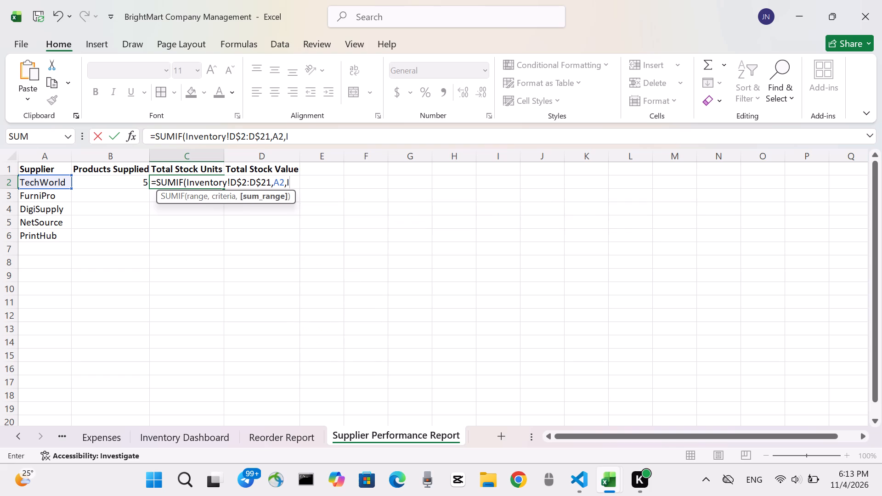
text(nventory)
key(shift+exclam)
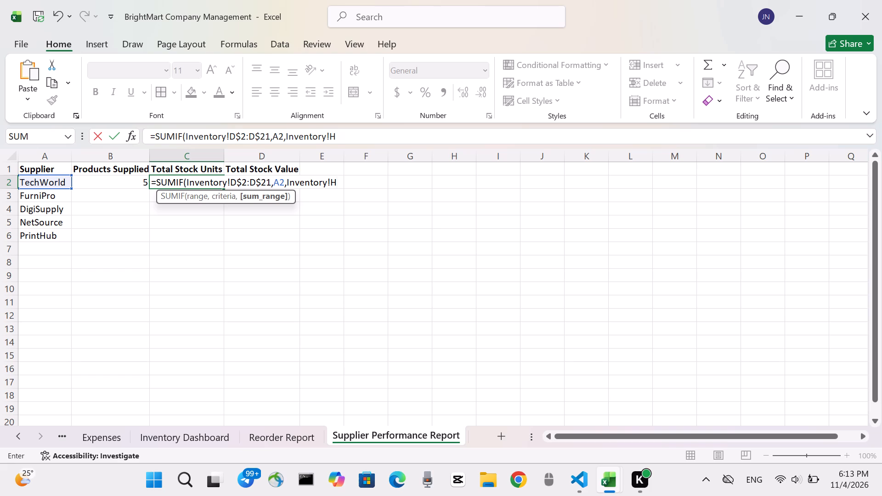
key(shift+dollar)
key(2)
key(shift+colon)
key(h)
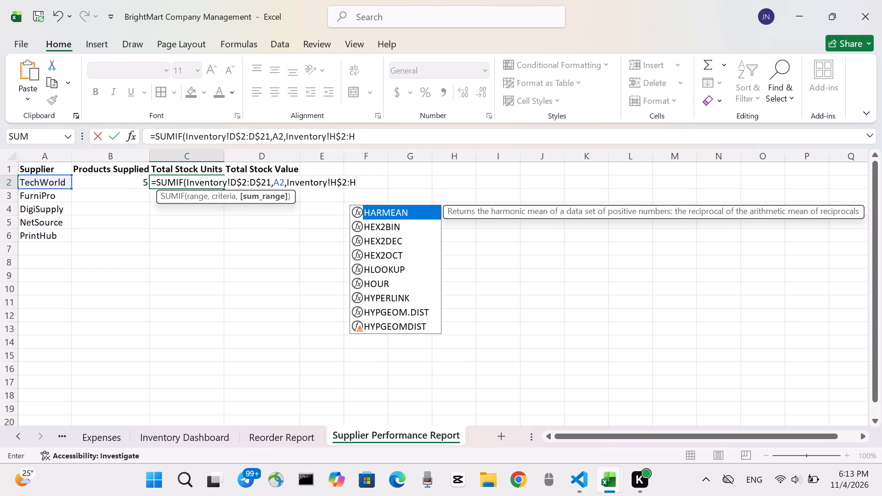
key(shift+dollar)
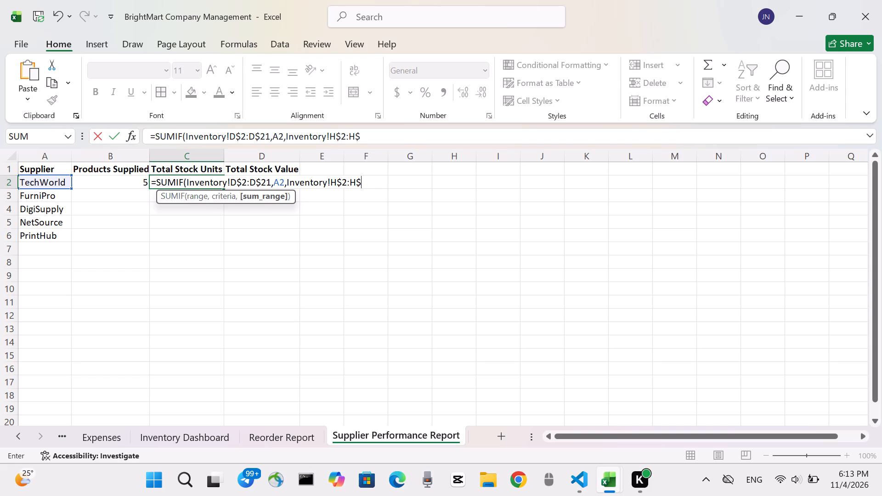
text(21)
key(shift+parenright)
key(Return)
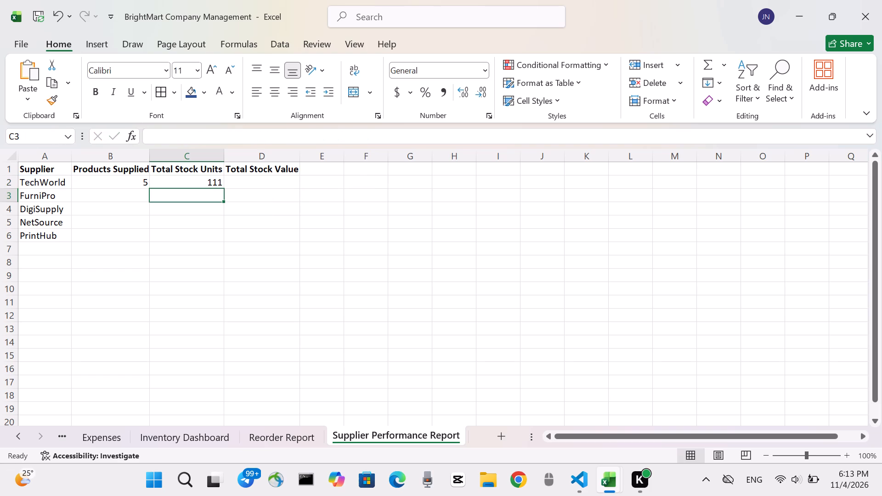
Enter the formula =SUMIF(Inventory!D$2:D$21,A2,Inventory!K$2:K$21) in cell D2 to total TechWorld's stock value.
click(259, 185)
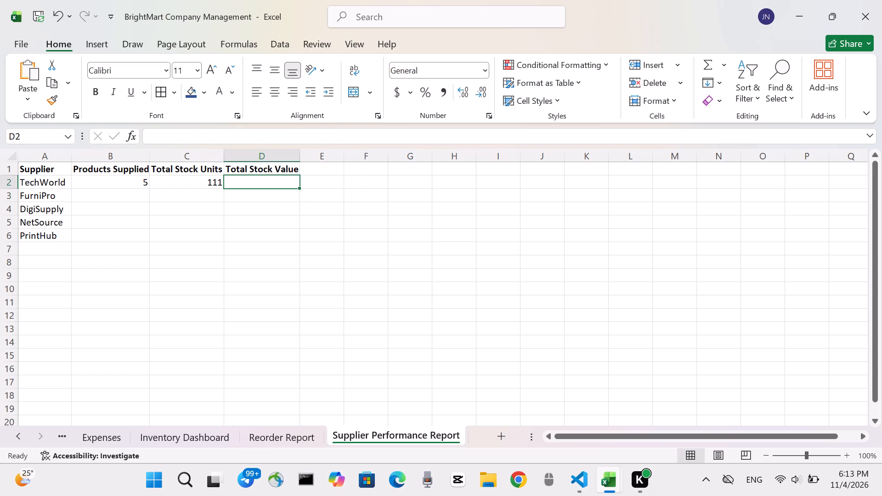
key(equal)
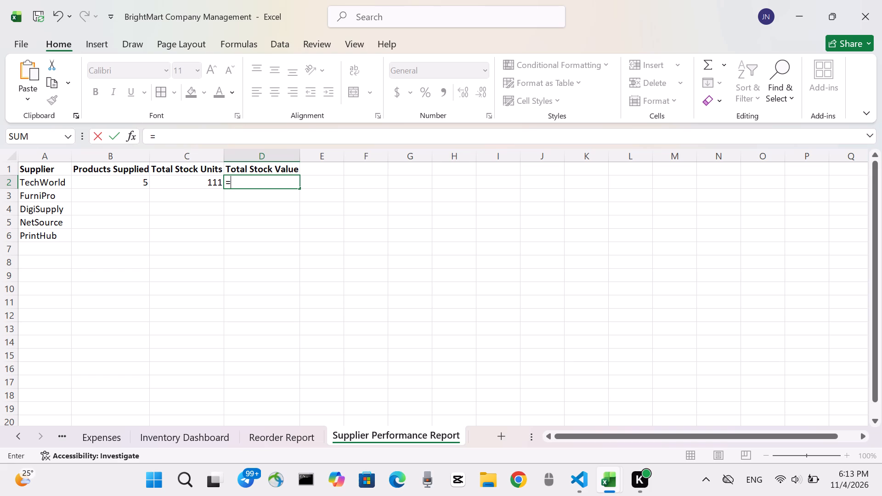
text(SUMIF)
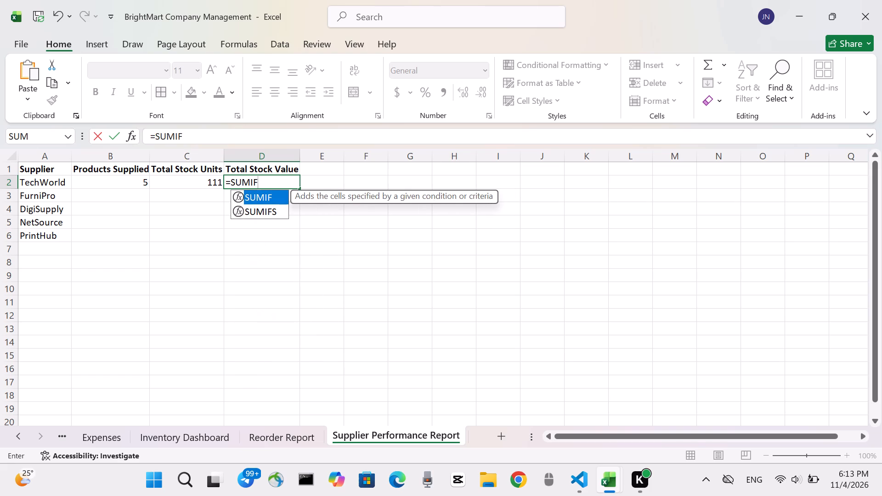
key(shift+parenleft)
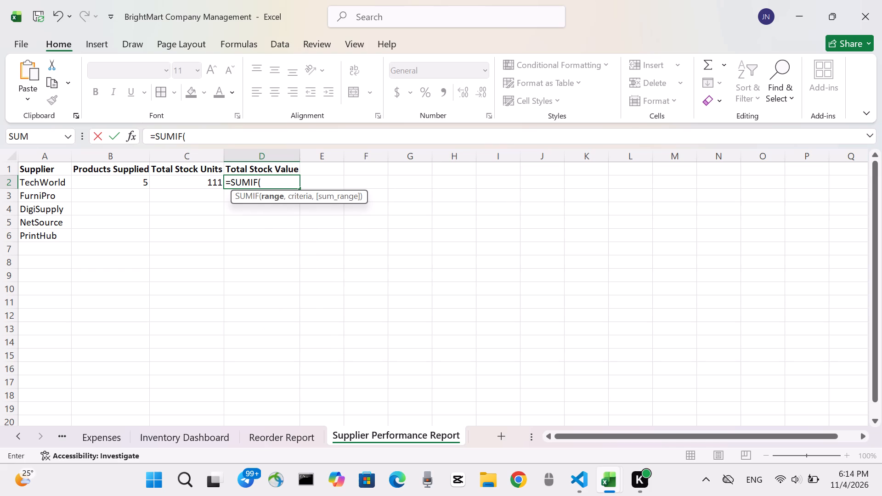
text(nventory)
key(shift+exclam)
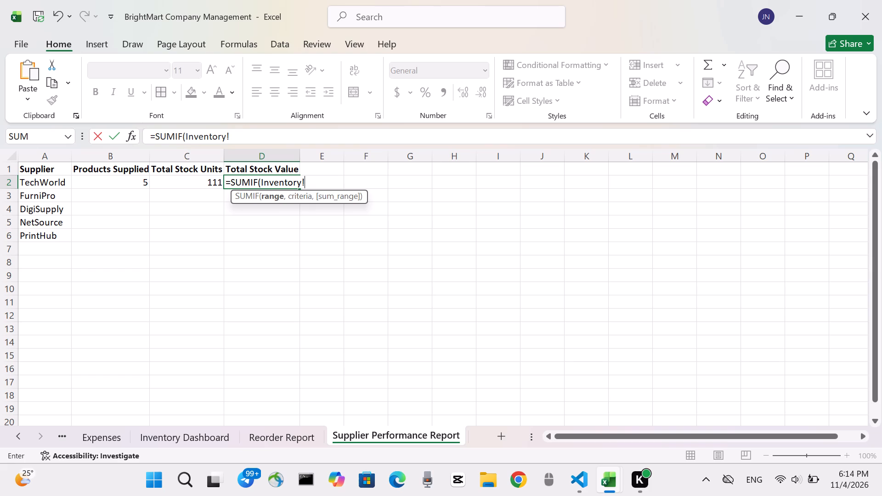
key(s)
key(BackSpace)
key(d)
text($2)
key(shift+colon)
key(d)
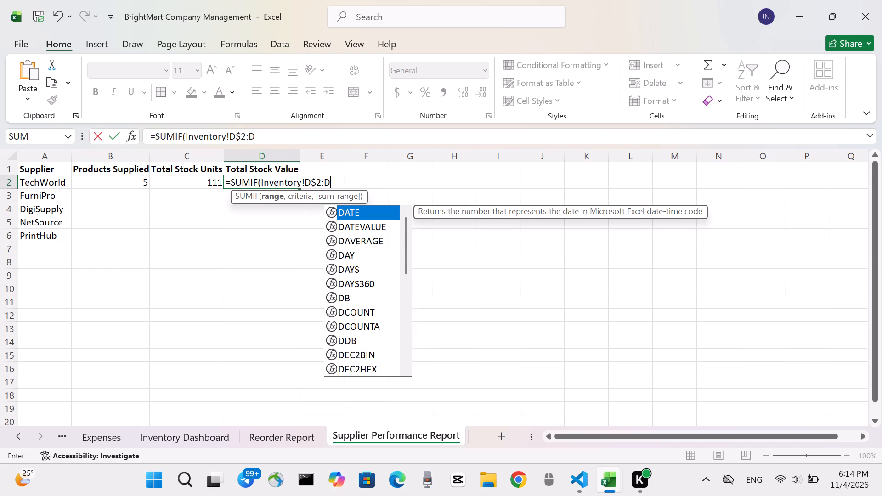
text($21)
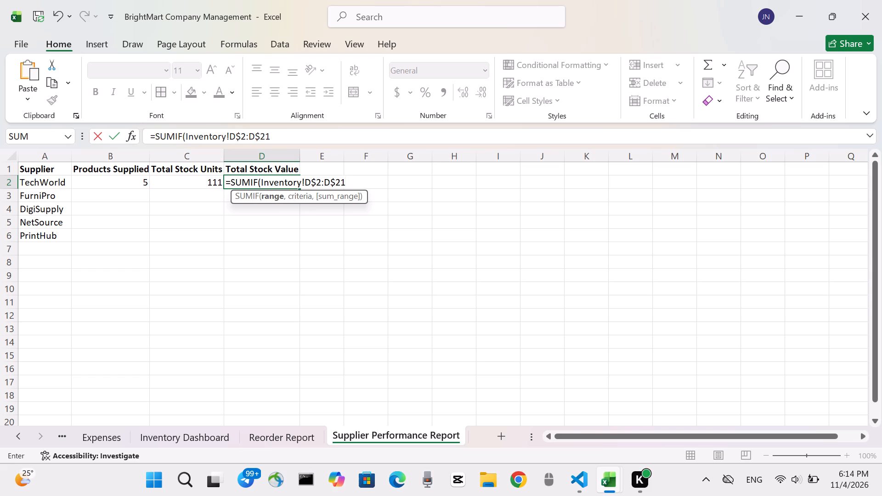
key(comma)
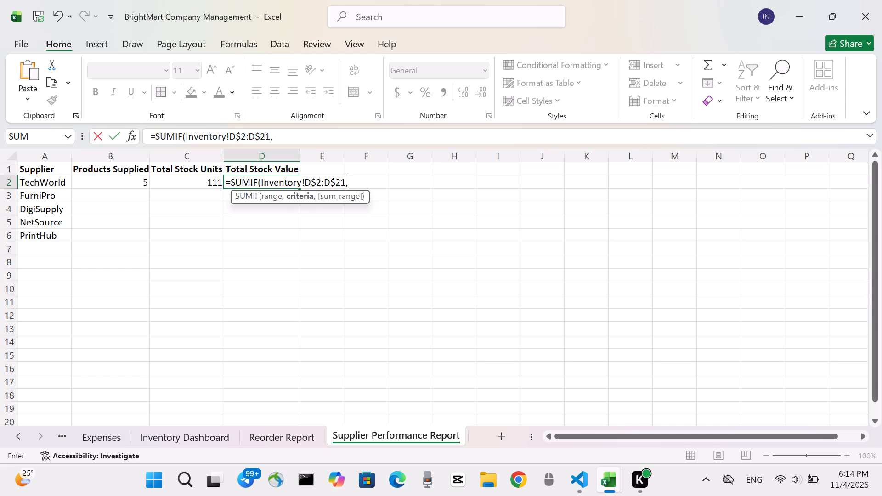
key(a)
key(2)
key(comma)
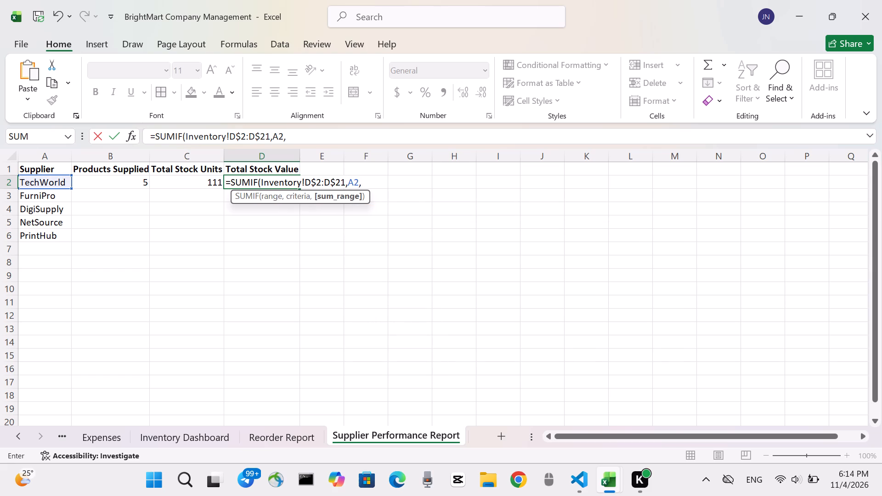
key(i)
key(BackSpace)
text(ry)
key(BackSpace)
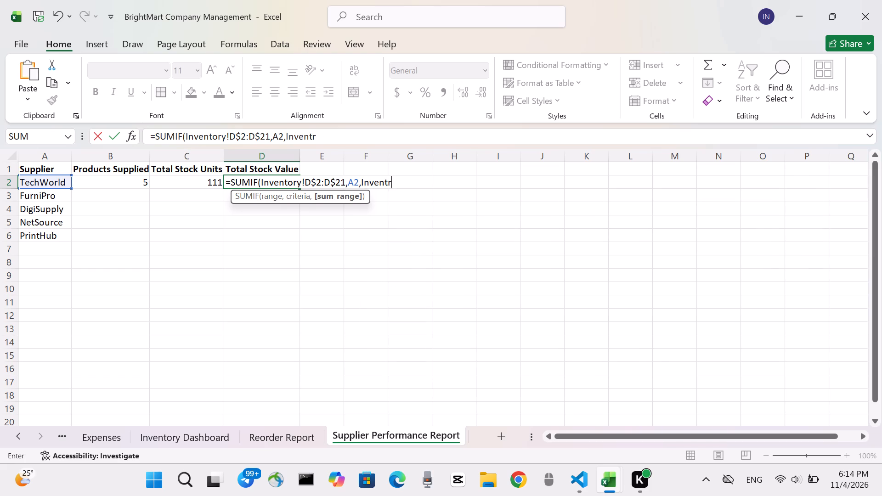
key(BackSpace)
text(ory)
key(shift+exclam)
key(k)
key(shift+dollar)
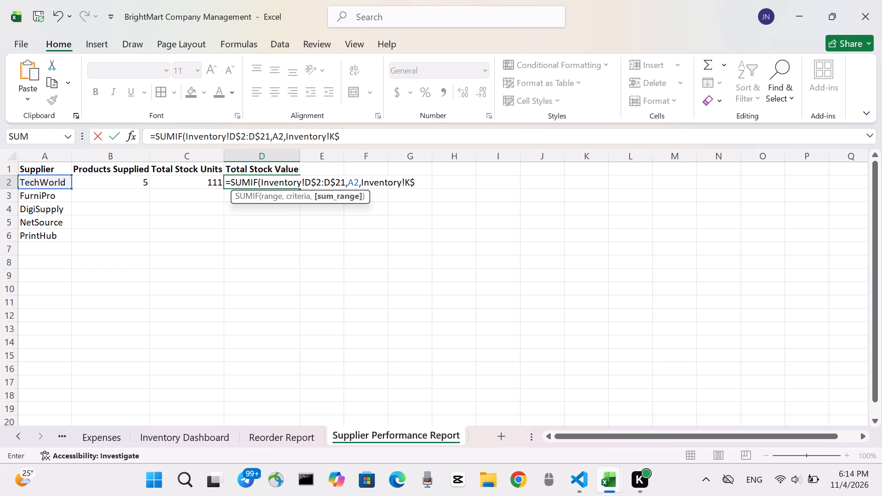
key(2)
key(shift+colon)
key(k)
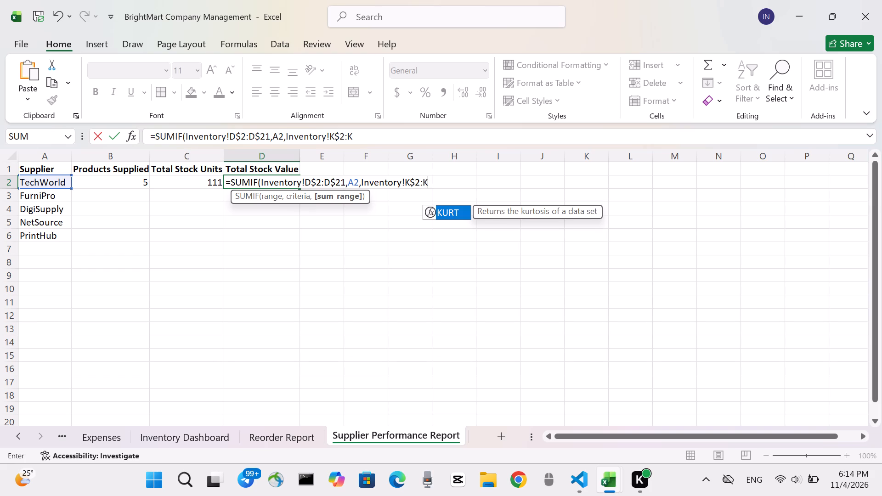
key(shift+dollar)
text(21)
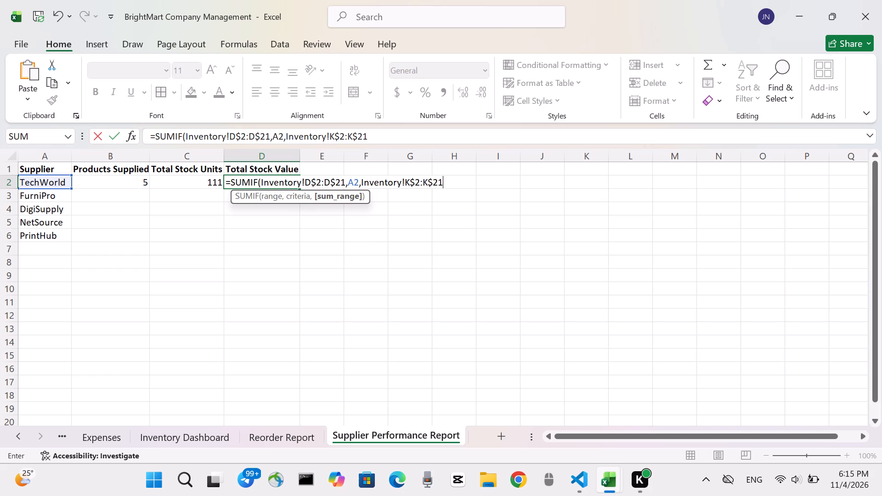
key(shift+parenright)
key(Return)
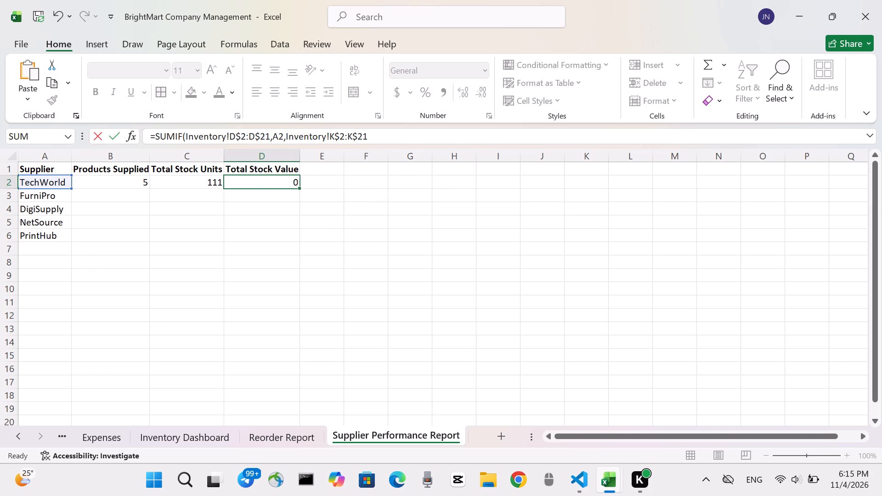
Fill the TechWorld formulas in B2, C2 and D2 down their columns to row 6 for the remaining suppliers.
click(128, 176)
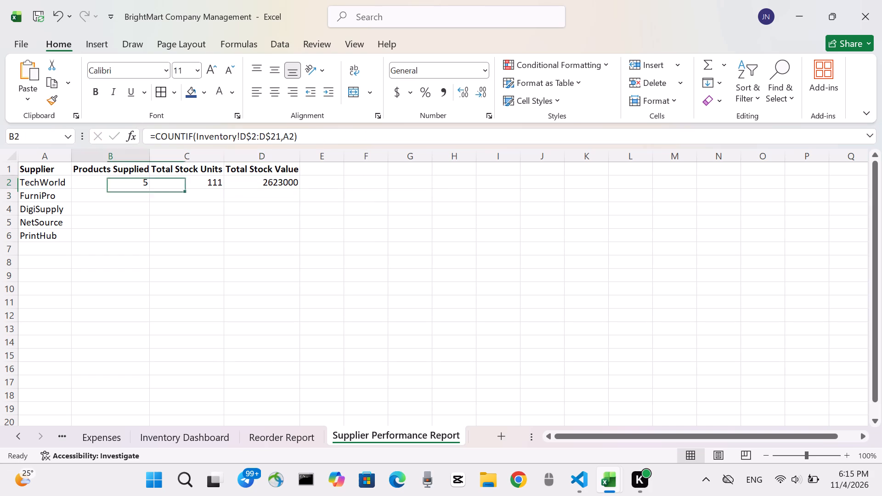
drag(147, 187, 147, 210)
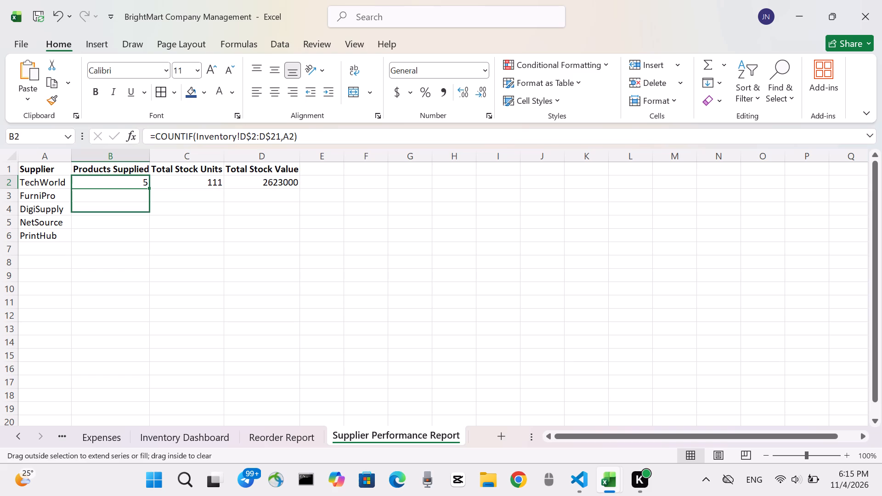
drag(147, 210, 148, 239)
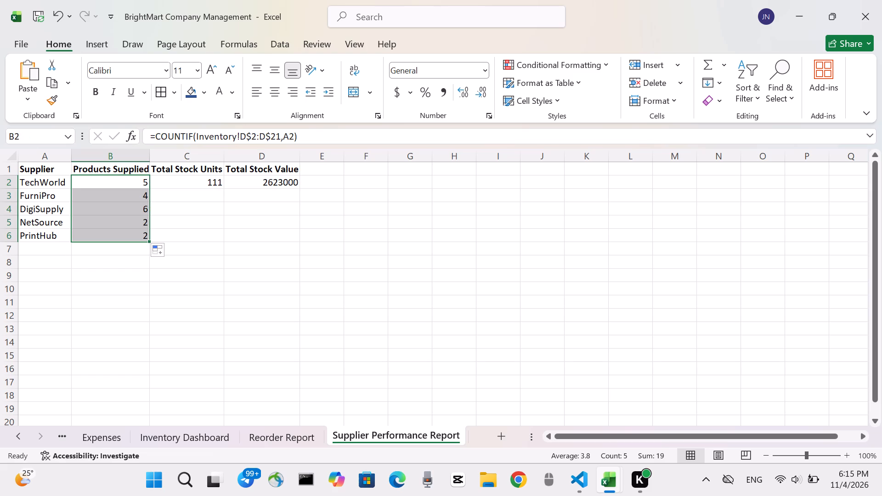
click(202, 183)
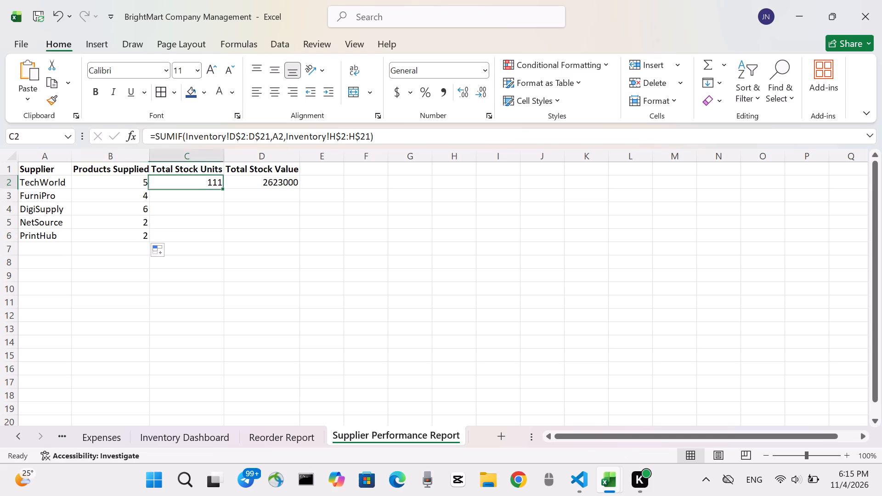
drag(225, 189, 219, 240)
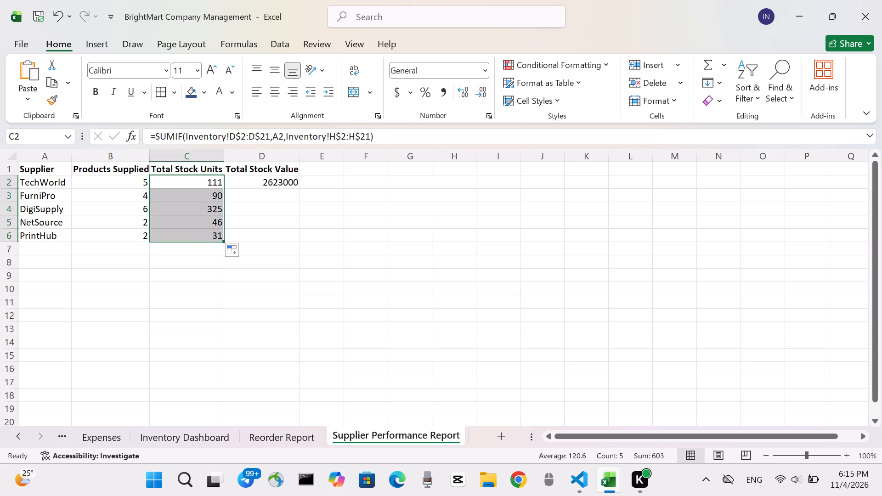
click(278, 188)
drag(301, 188, 302, 209)
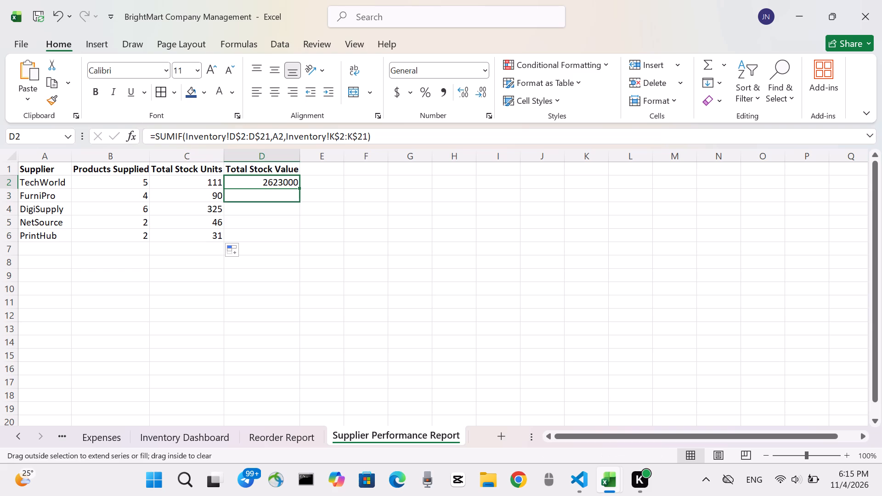
drag(302, 209, 305, 239)
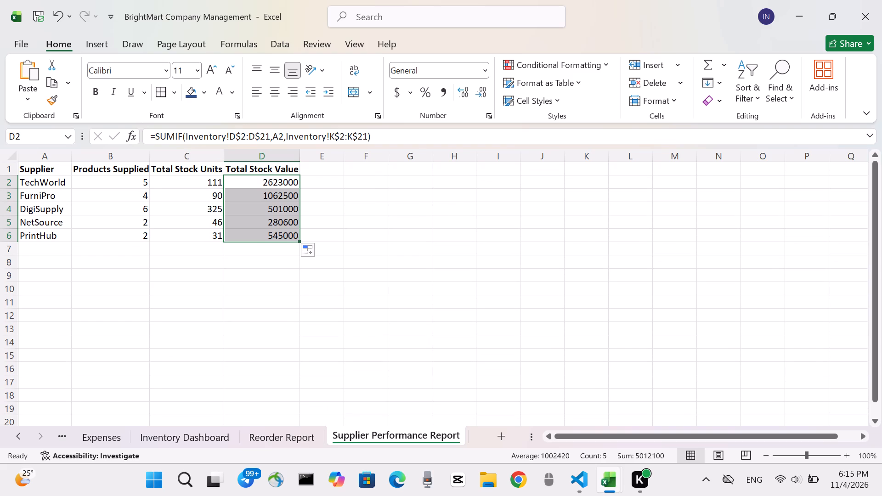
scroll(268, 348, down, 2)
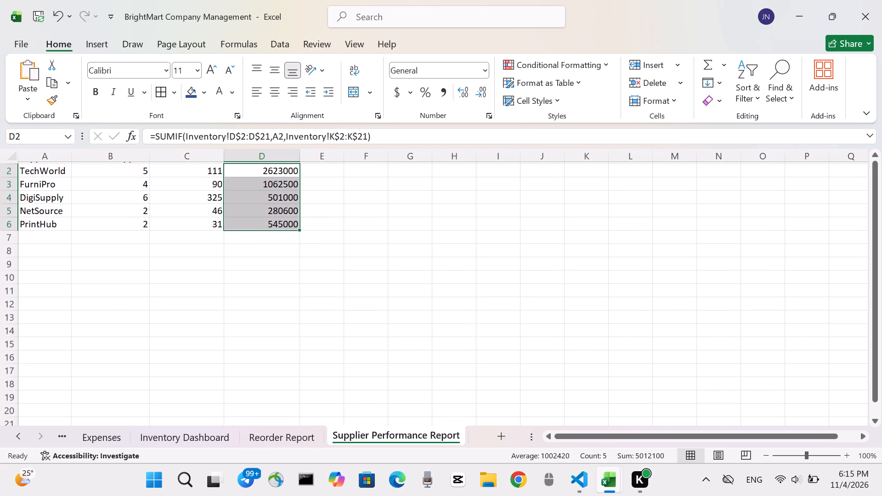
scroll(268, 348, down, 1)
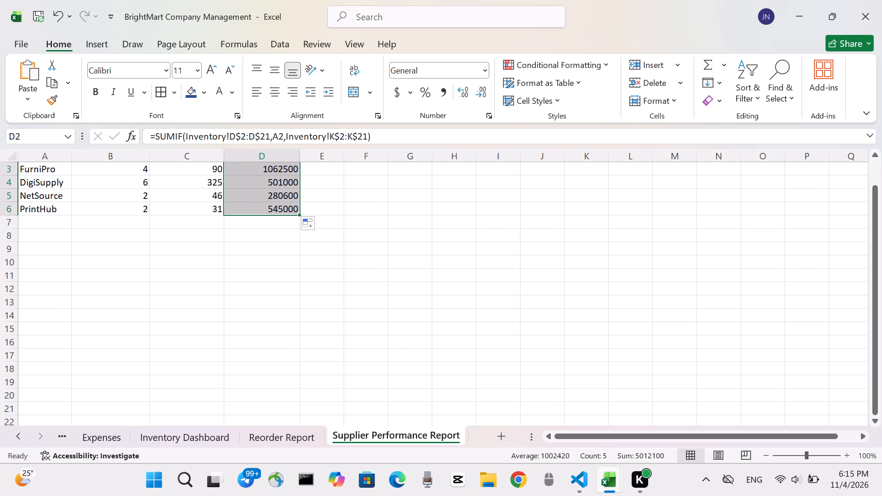
Enter the heading Top Supplier in cell F1 and widen column F to fit it.
scroll(217, 415, right, 1)
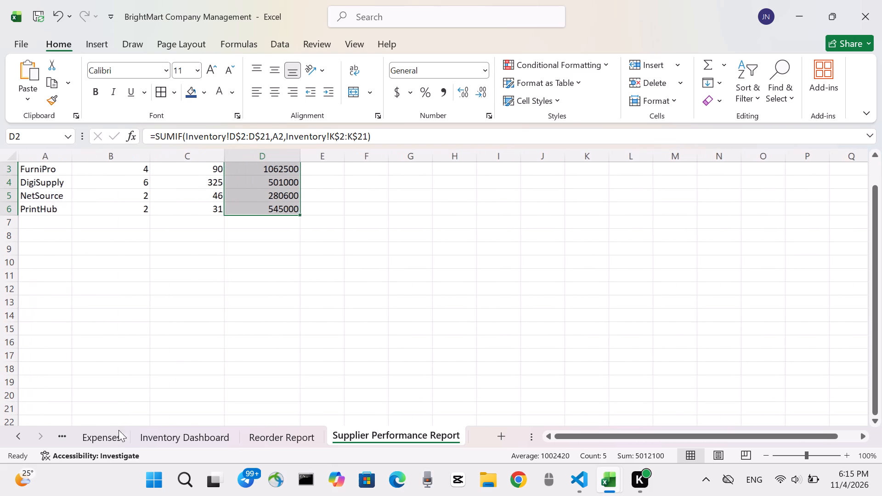
scroll(286, 357, down, 1)
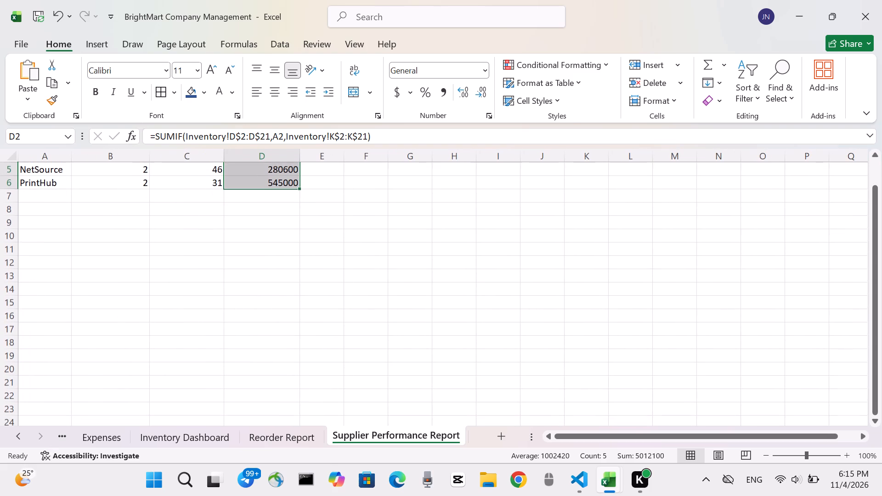
scroll(286, 357, down, 1)
scroll(286, 357, up, 2)
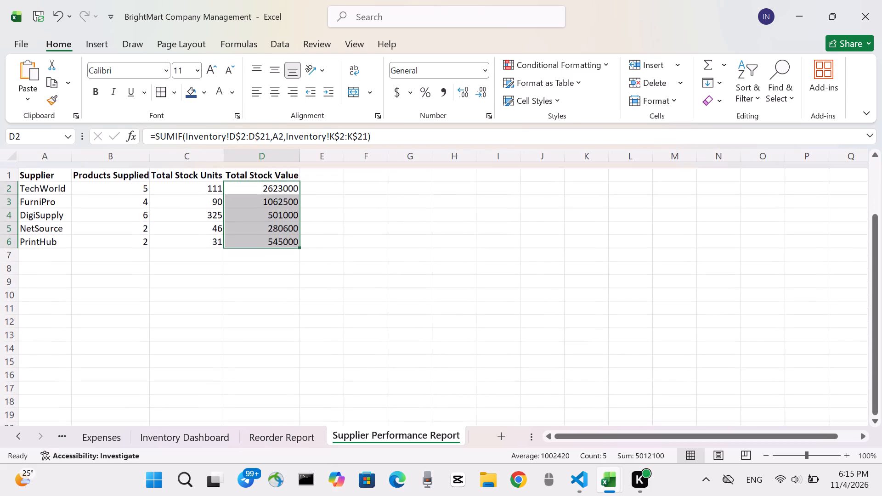
scroll(286, 357, up, 1)
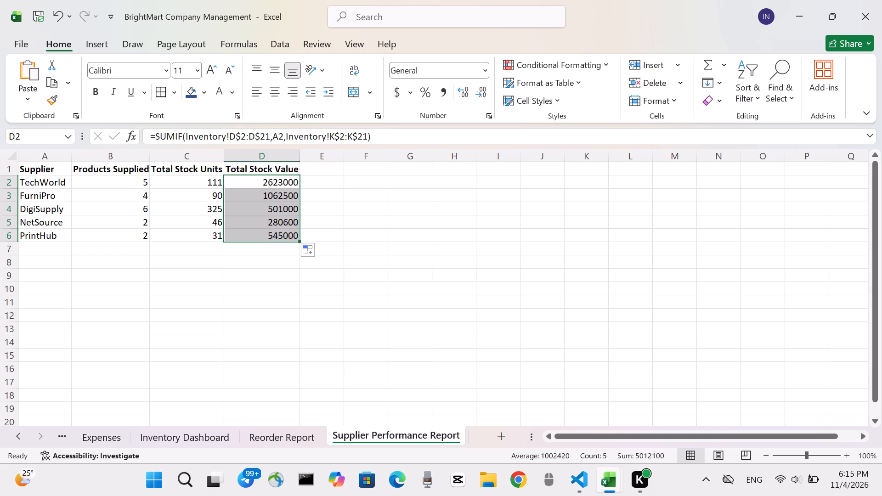
click(375, 171)
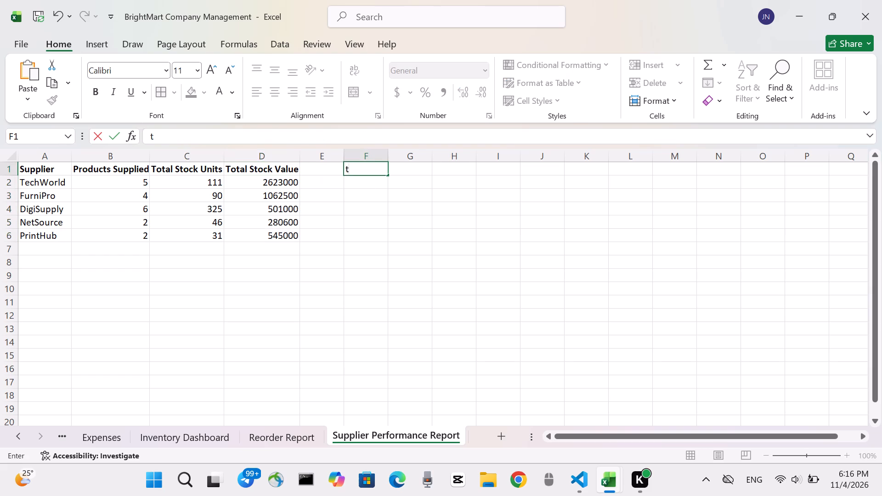
key(BackSpace)
key(t)
text(upplier)
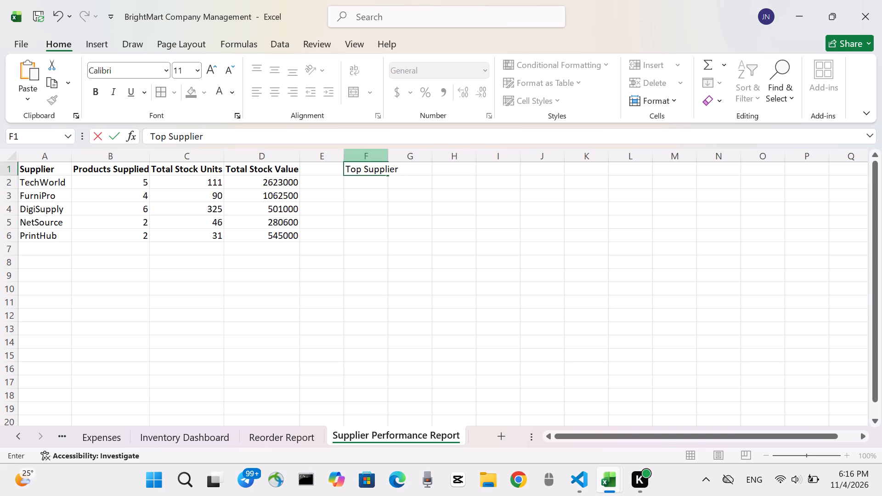
click(387, 153)
drag(387, 153, 404, 155)
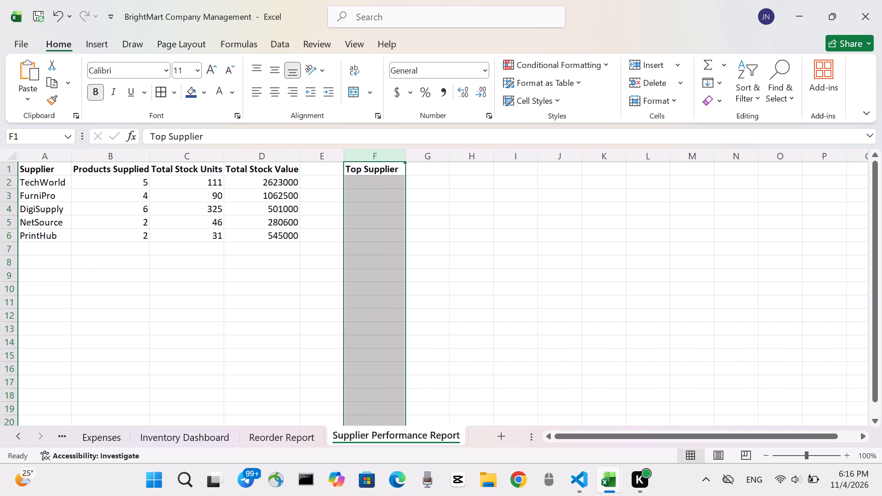
Select cell F2 below the Top Supplier heading.
click(390, 186)
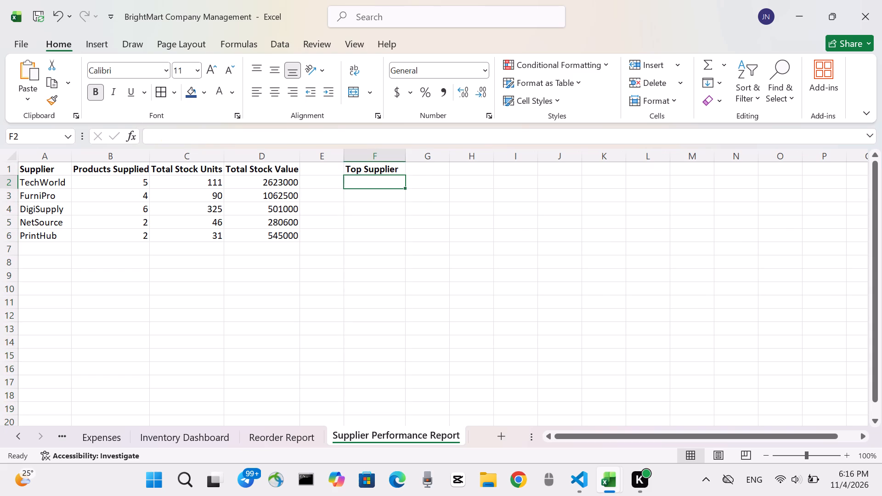
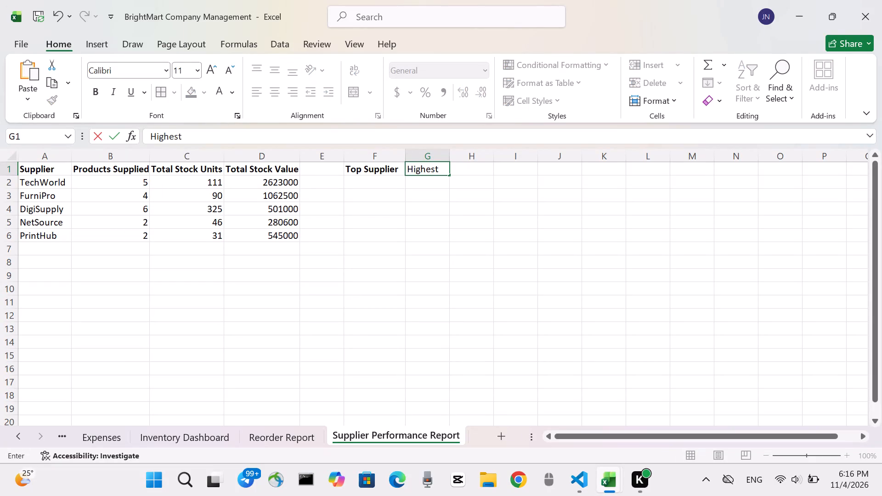
Complete the heading "Highest Stock Value" in cell G1 and widen column G to fit it.
key(space)
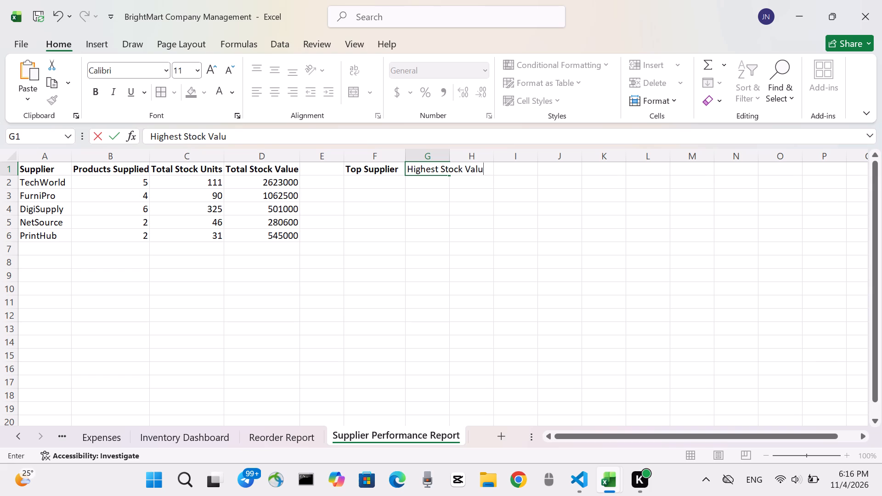
click(451, 156)
drag(451, 156, 488, 164)
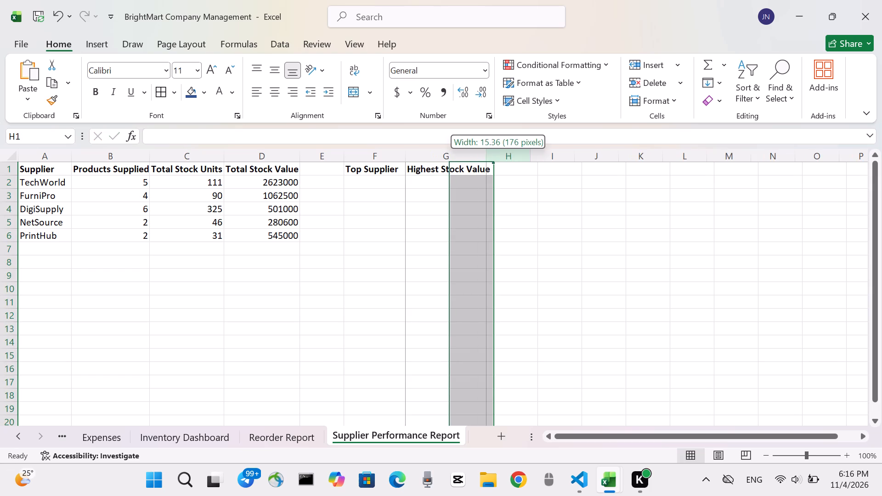
drag(488, 164, 496, 164)
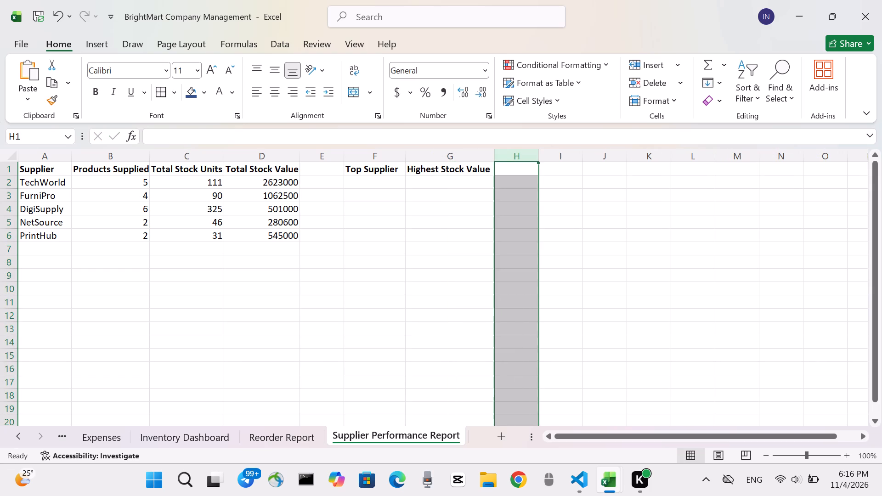
Enter the formula =INDEX(A2:A6,MATCH(MAX(D2:D6),D2:D6,0)) in cell F2 under Top Supplier.
click(373, 182)
key(minus)
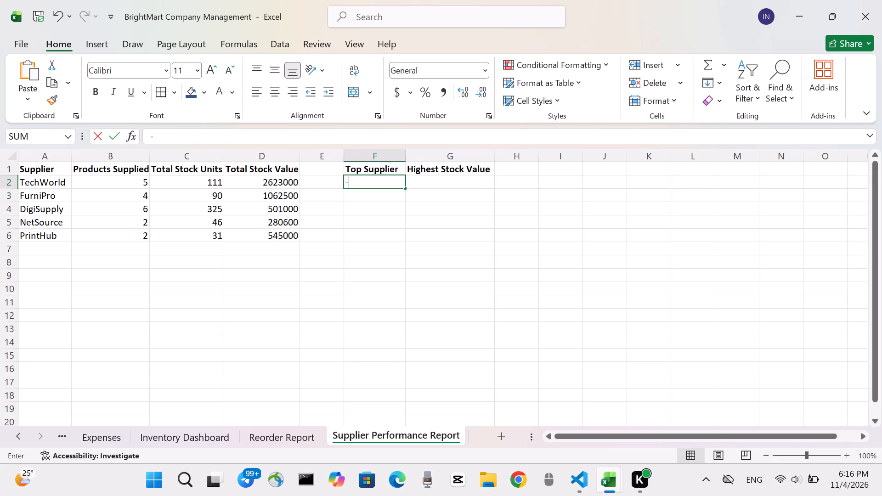
key(BackSpace)
key(equal)
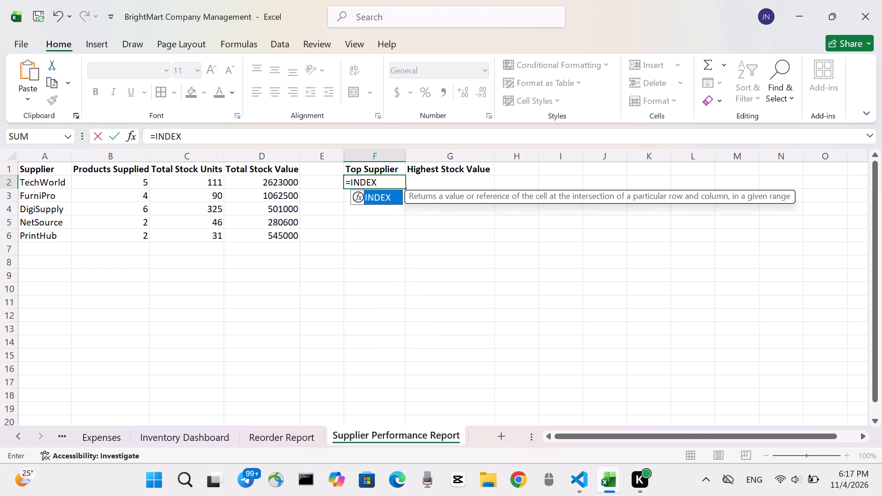
key(shift+parenleft)
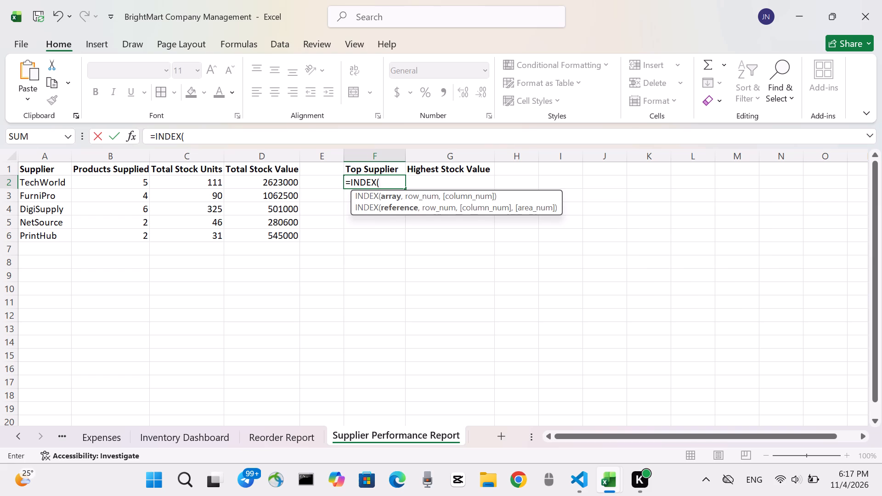
text(A2)
text(:A)
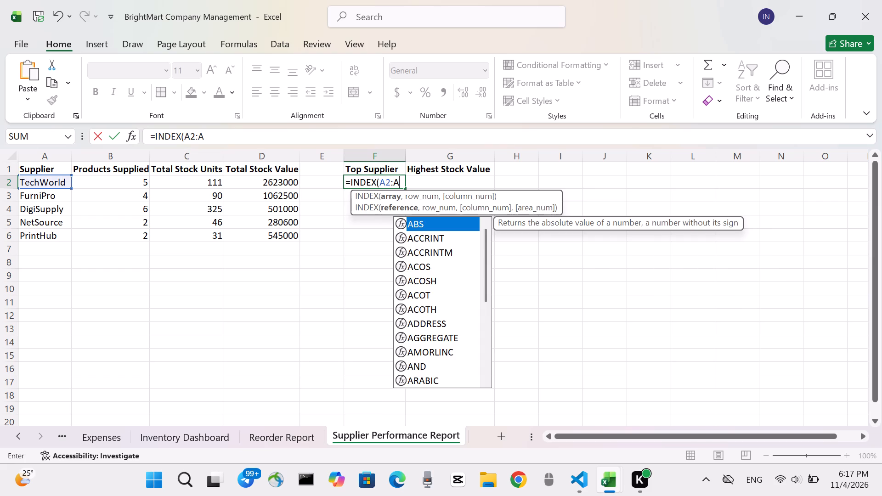
key(6)
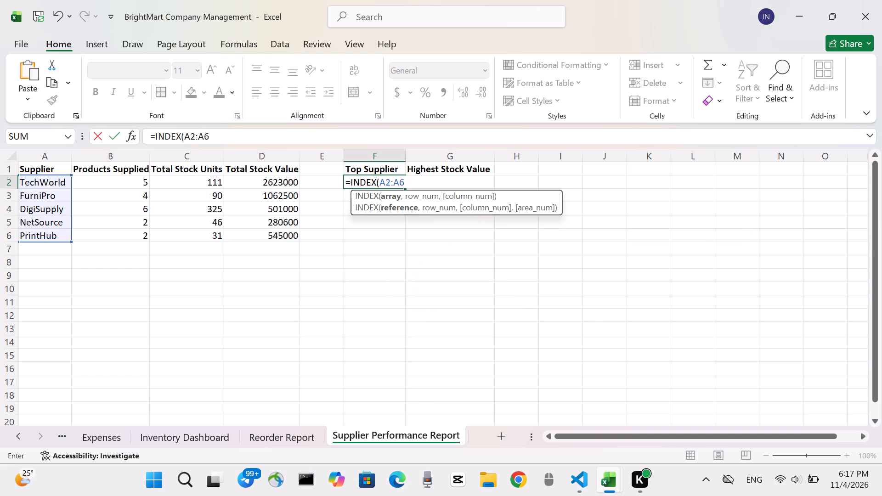
text(,MATCH)
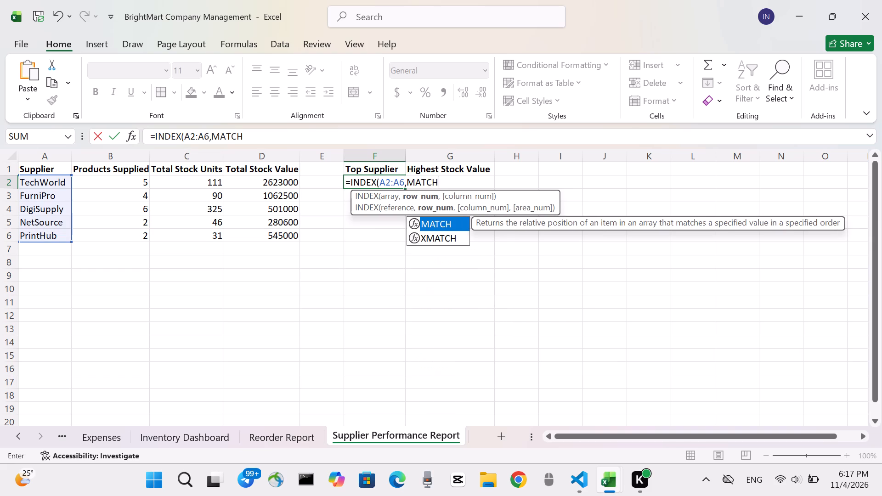
key(shift+parenleft)
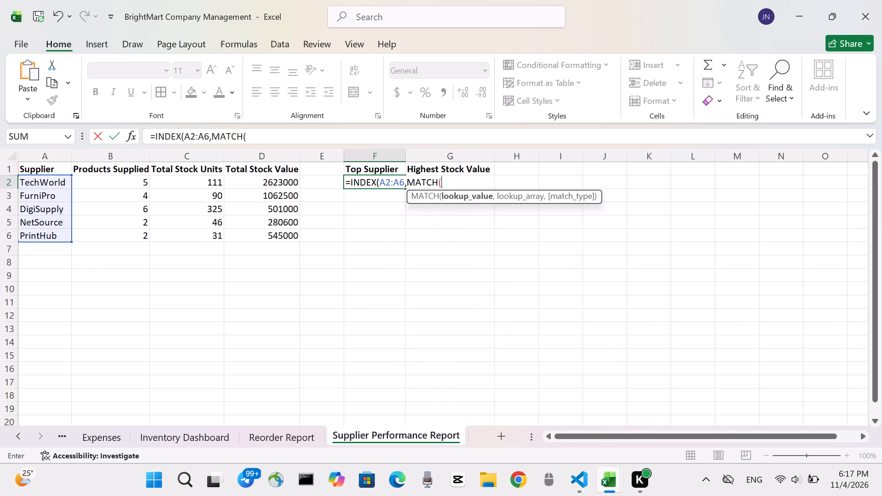
text(MAX)
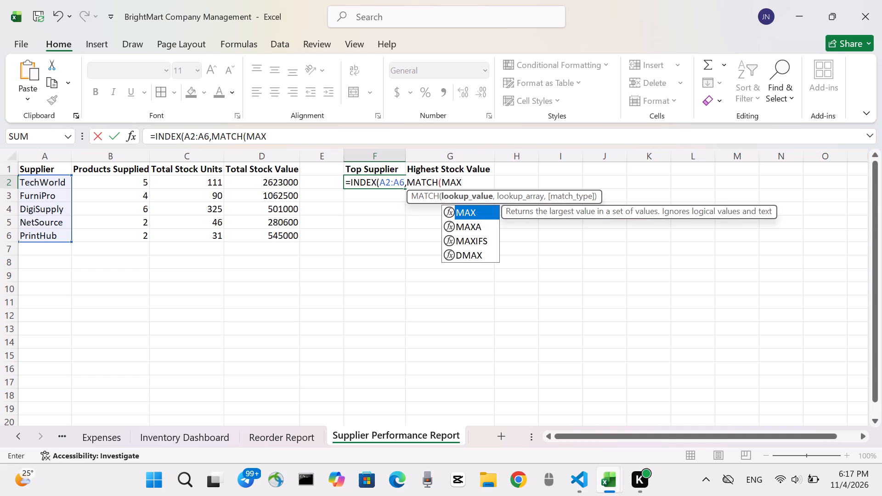
key(shift+parenleft)
text(D2)
key(shift+colon)
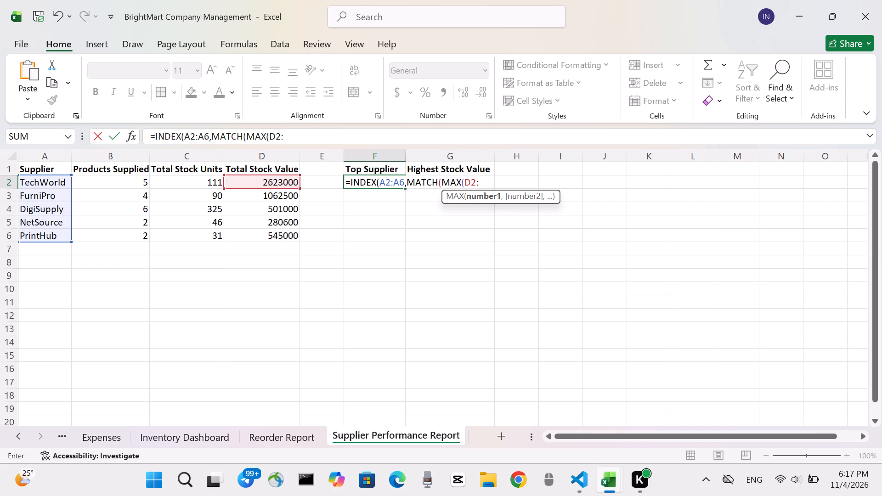
key(d)
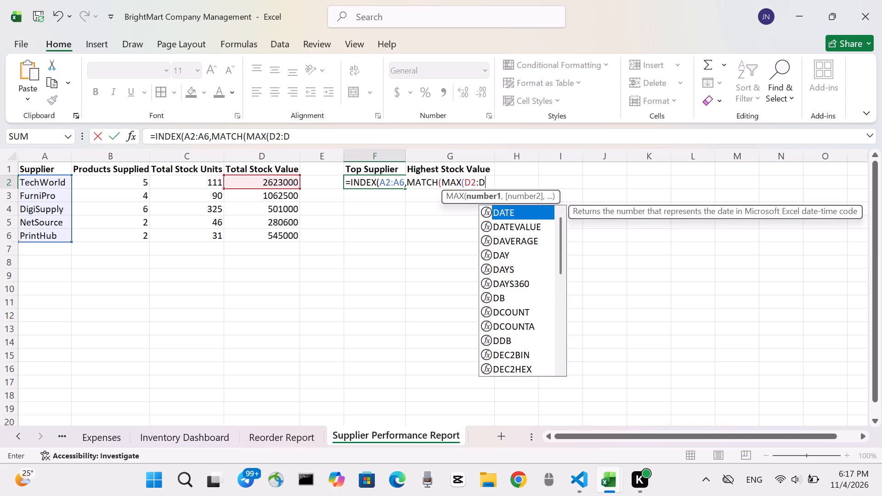
key(6)
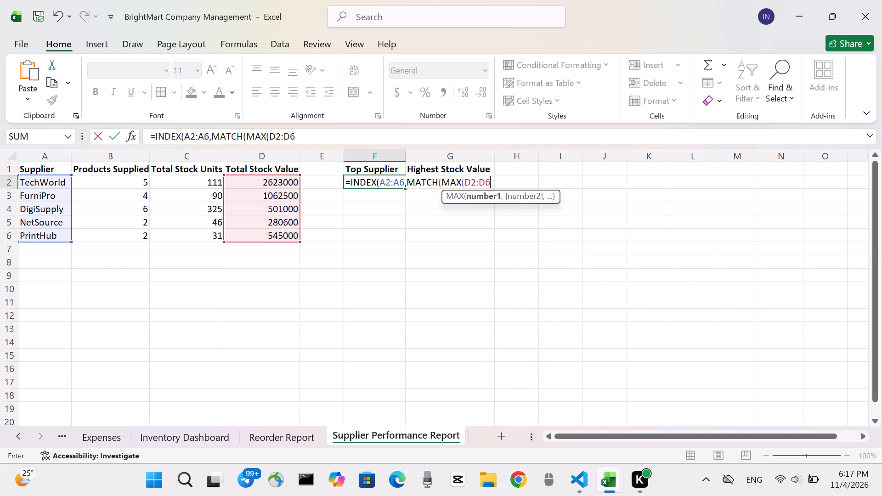
key(shift+parenright)
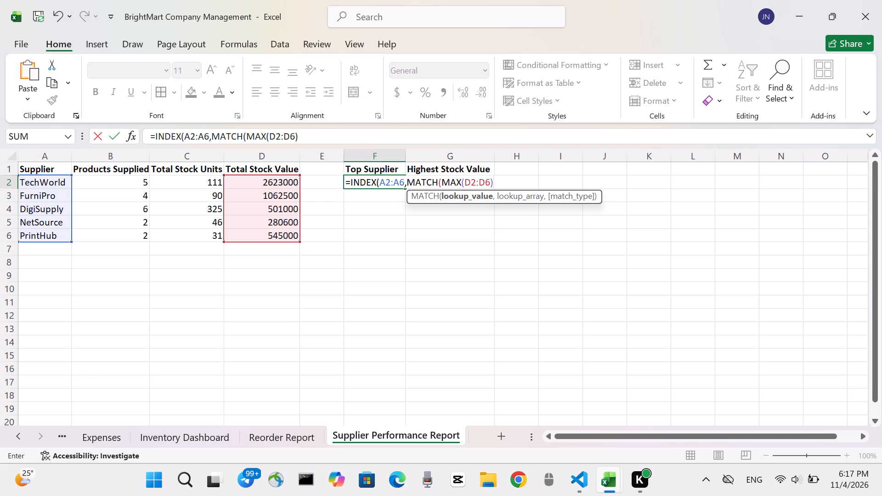
key(comma)
text(D2)
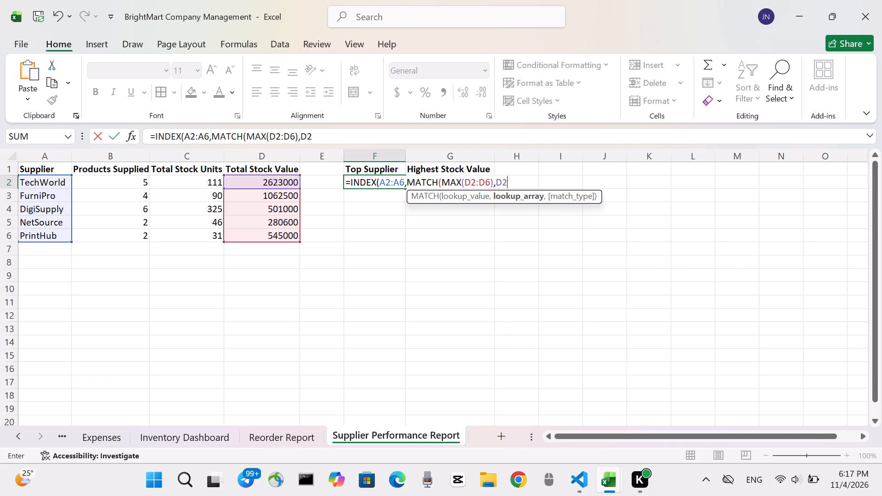
text(:D6)
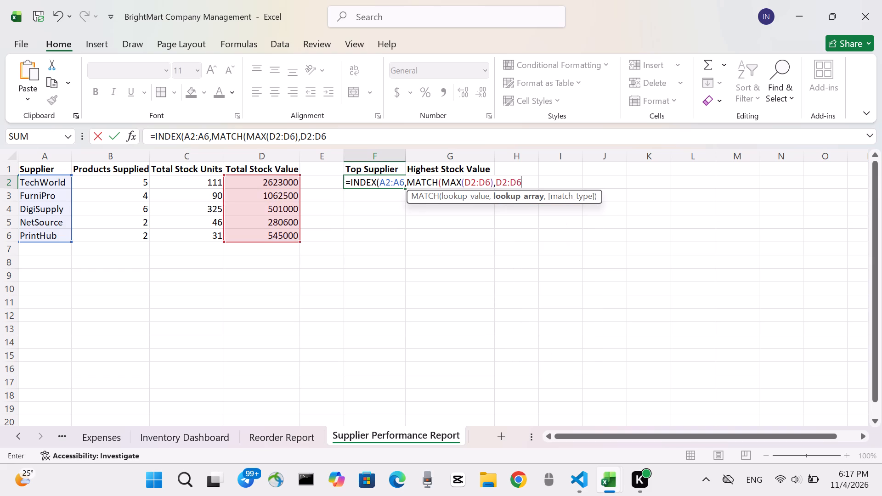
text(,0)
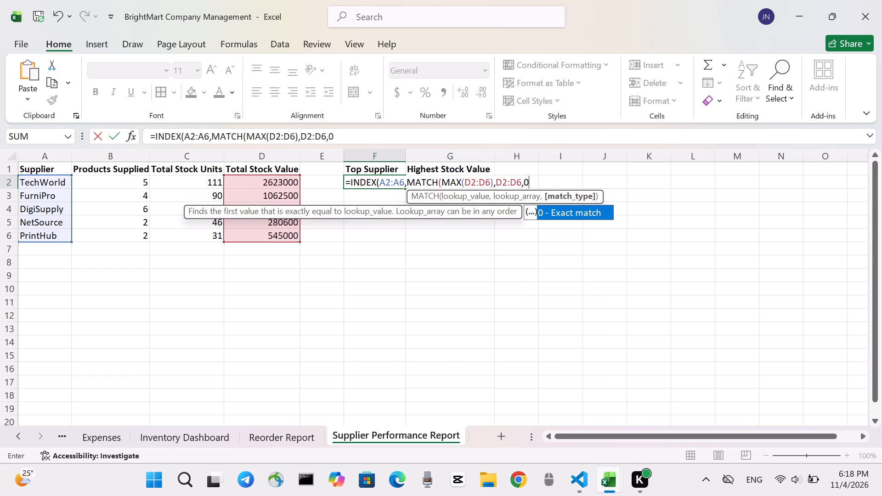
text()))
key(Return)
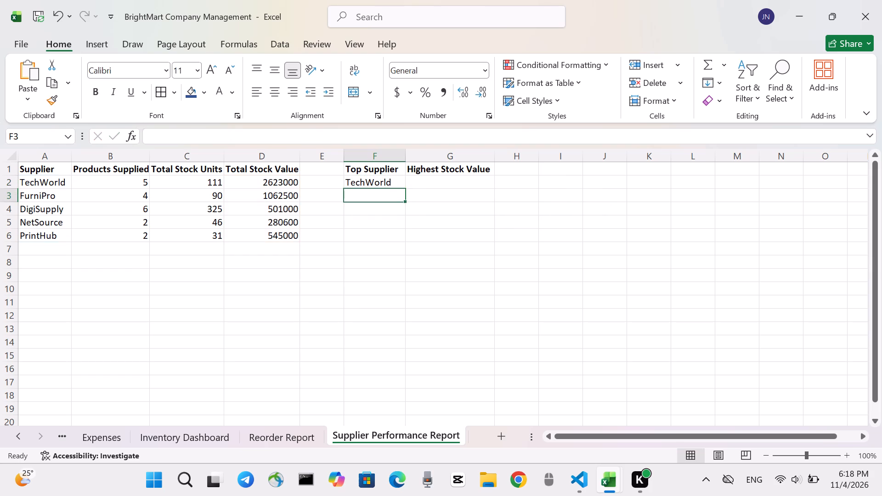
Enter the formula =MAX(D2:D6) in cell G2 under Highest Stock Value.
click(452, 184)
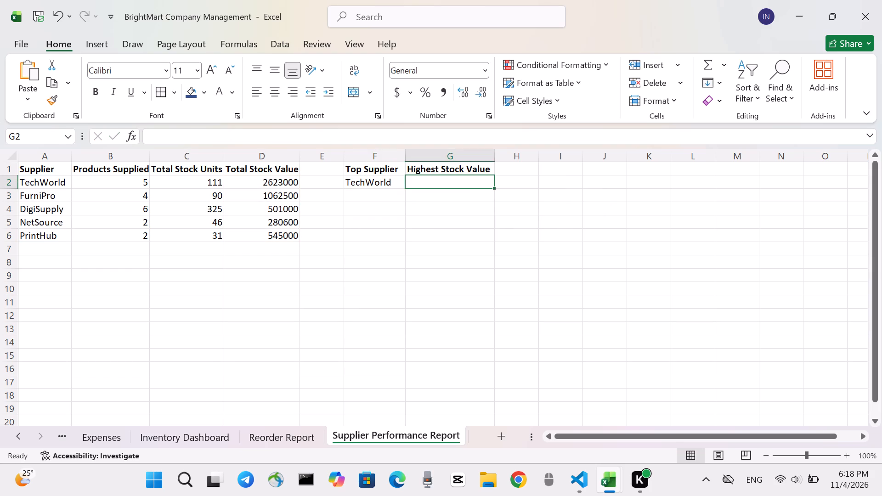
key(minus)
key(BackSpace)
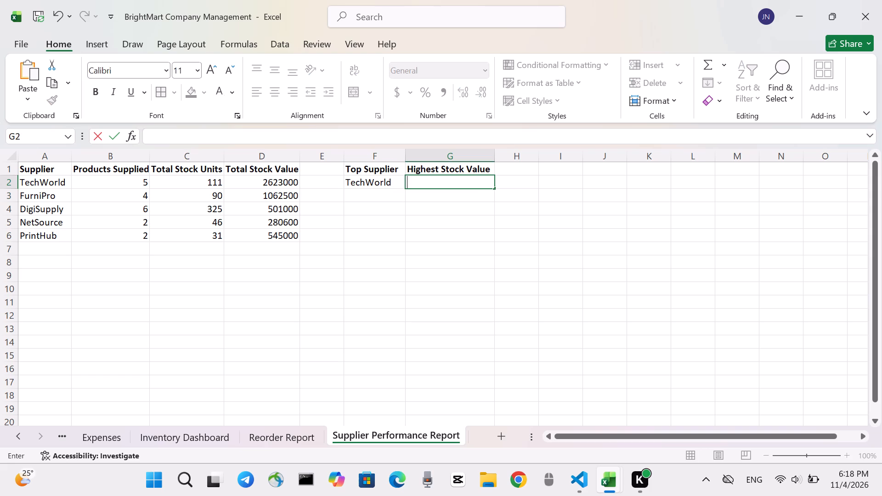
key(equal)
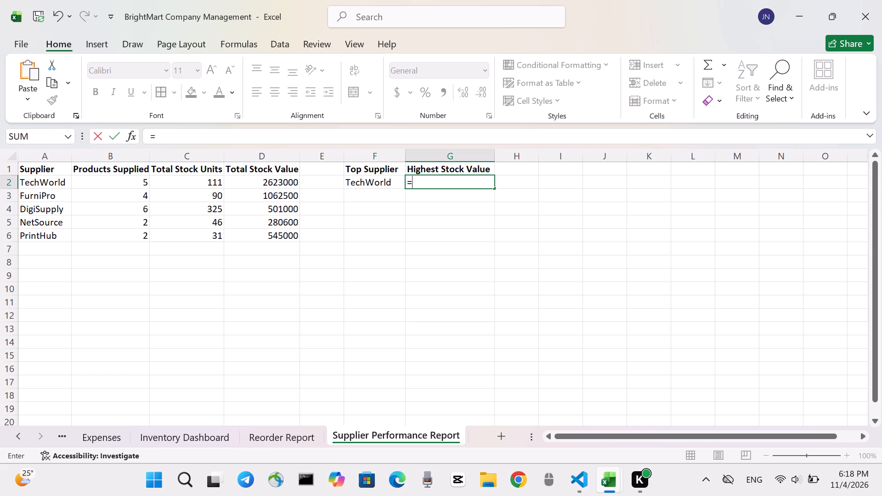
text(MAX)
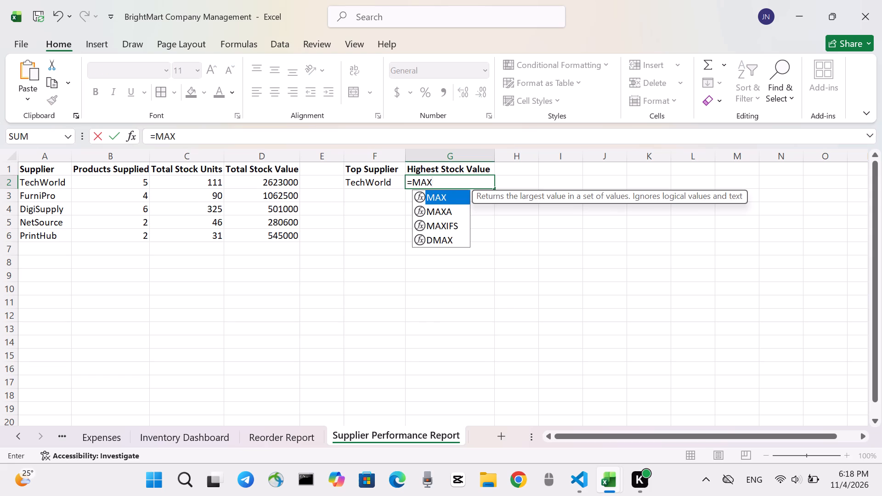
key(shift+parenleft)
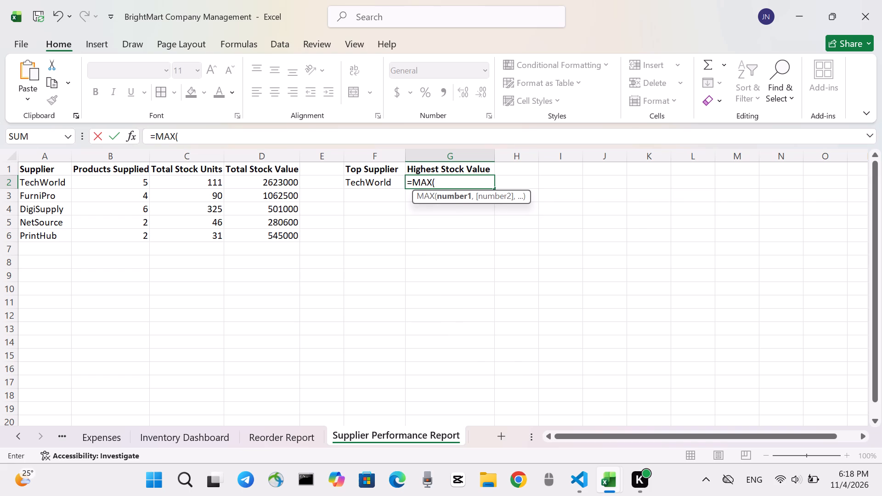
text(D2)
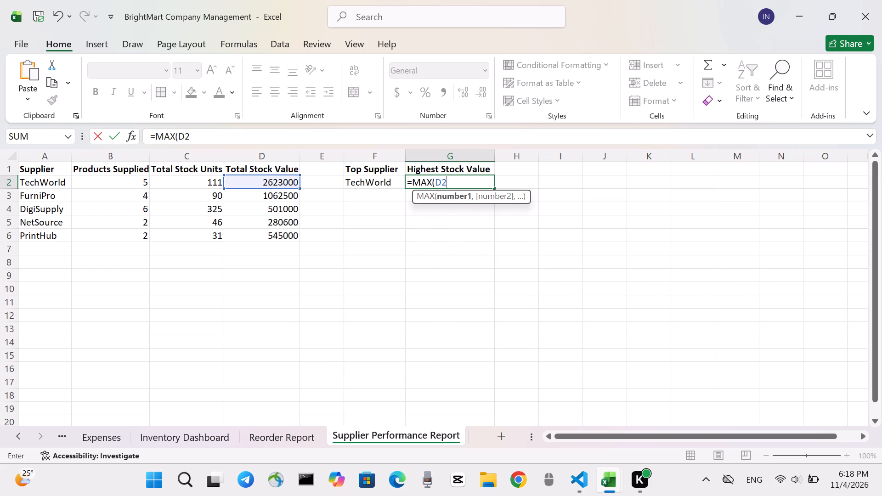
key(shift+colon)
key(d)
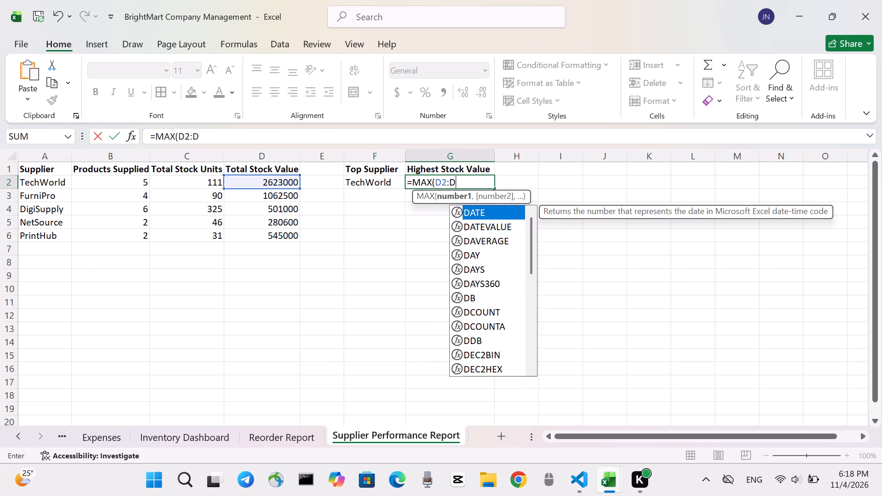
key(6)
key(shift+parenright)
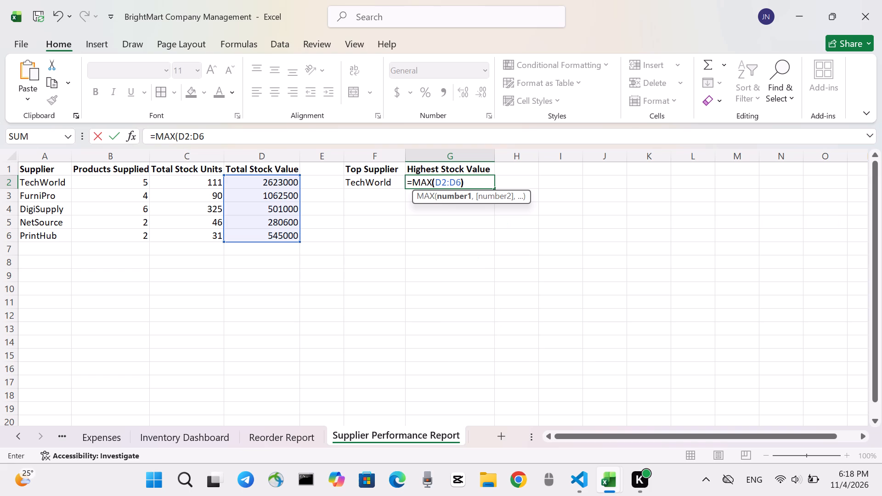
key(Return)
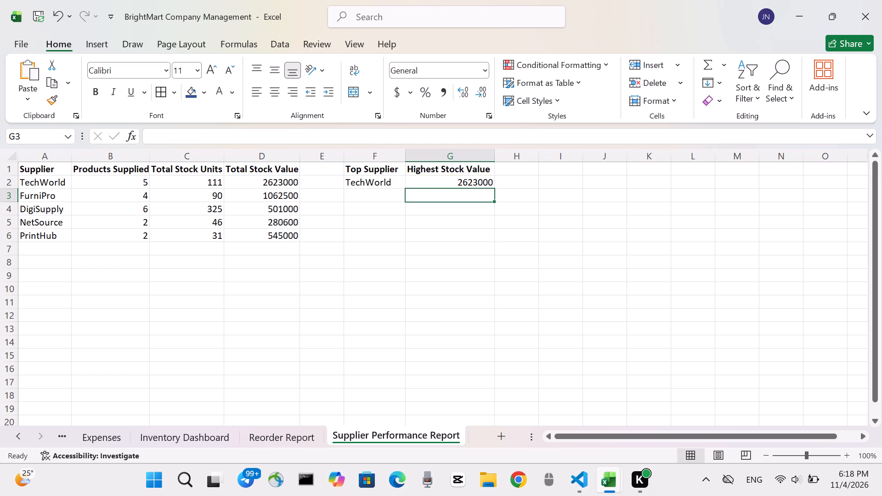
Format the highest stock value in cell G2 as Accounting with the KES currency symbol.
click(449, 186)
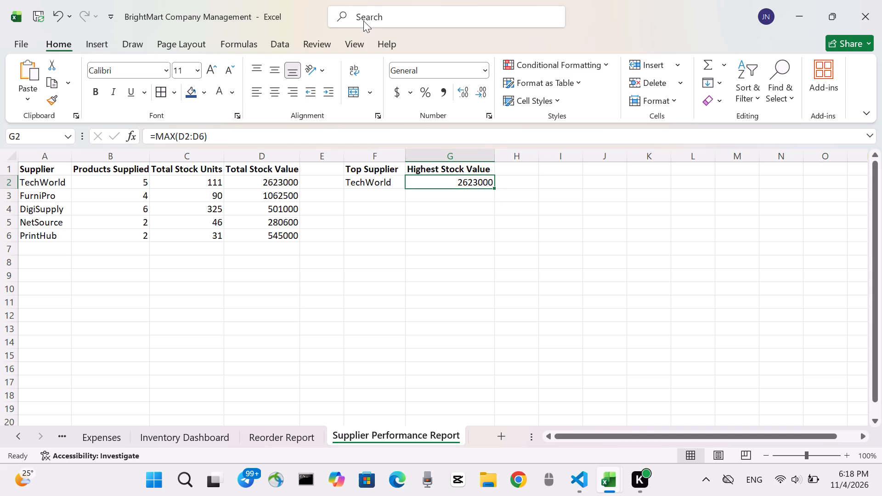
click(412, 93)
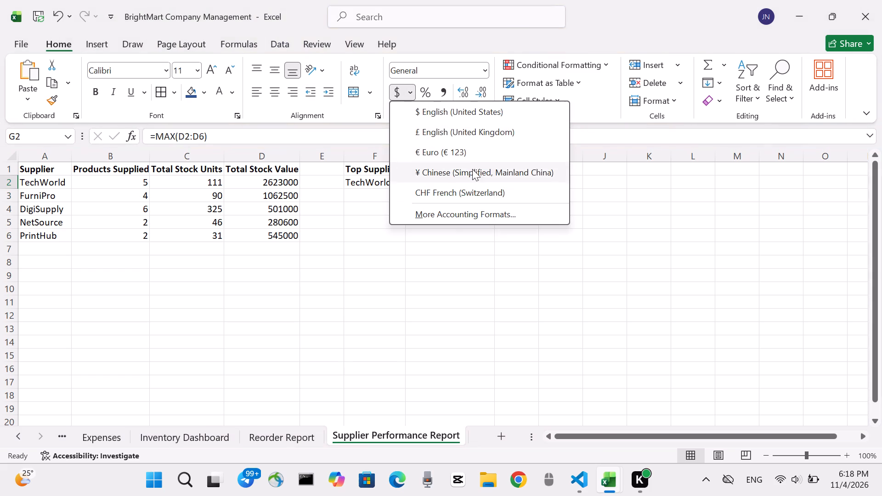
click(478, 213)
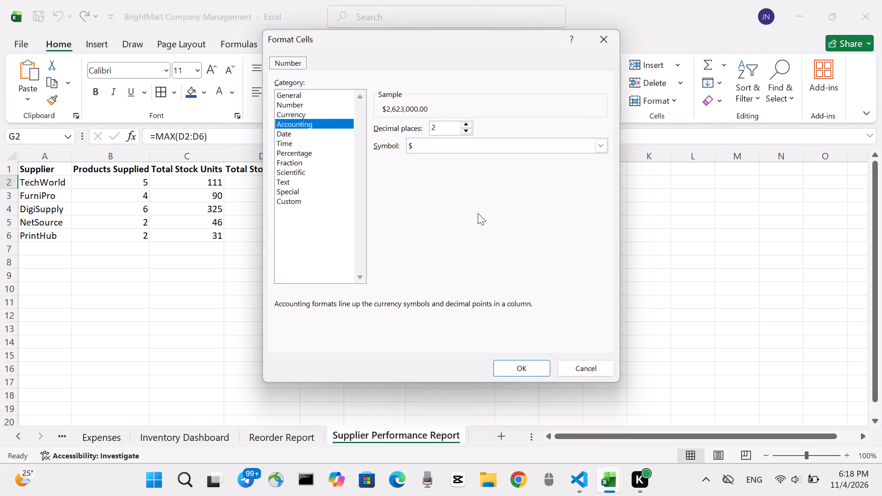
click(601, 143)
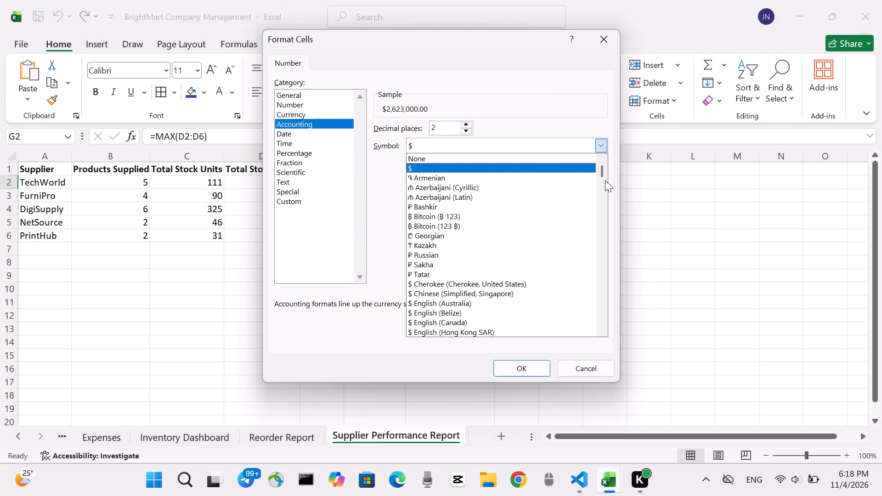
drag(605, 178, 600, 267)
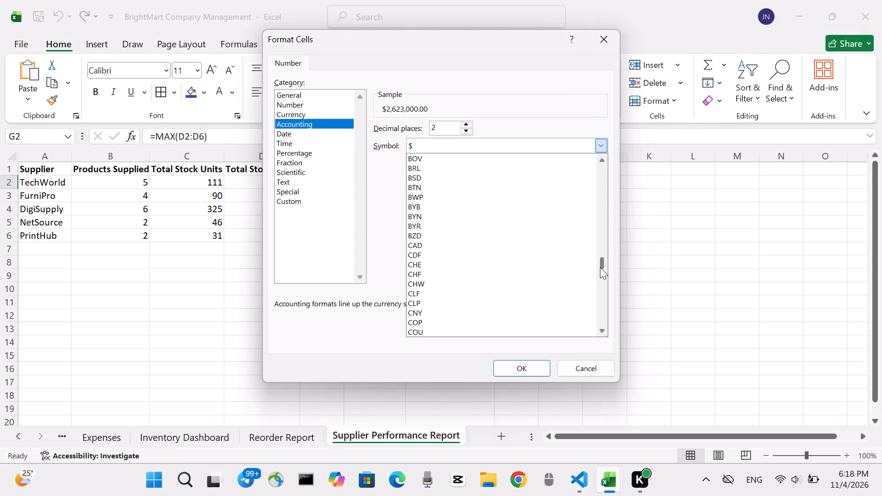
drag(600, 267, 600, 278)
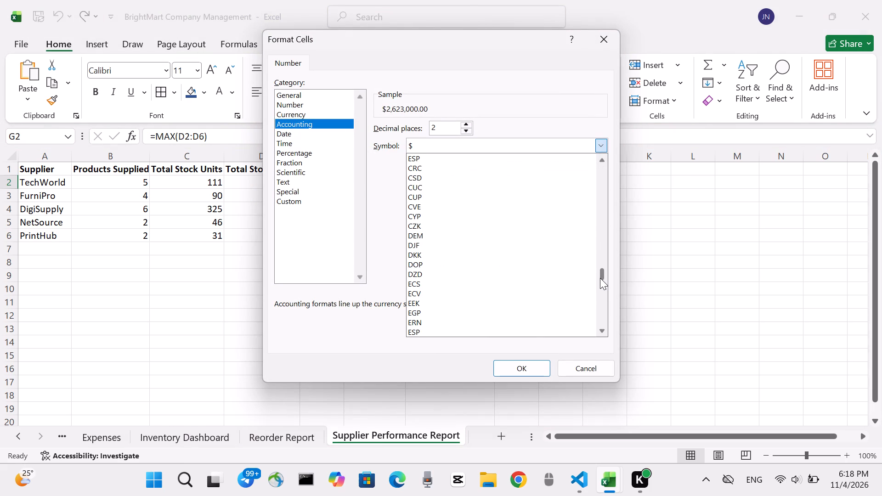
drag(600, 278, 600, 282)
click(493, 311)
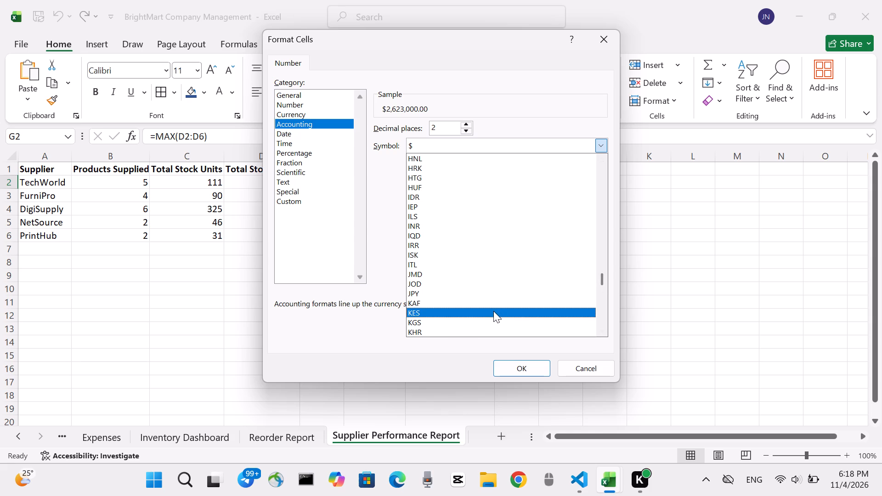
click(521, 367)
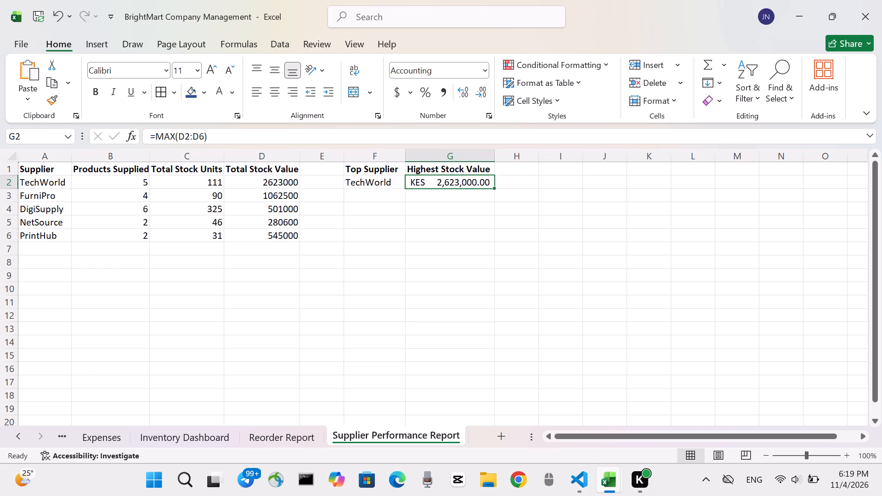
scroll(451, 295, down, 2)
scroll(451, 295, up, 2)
Add the heading "Supplier Rank" in cell E1 and widen column E to fit it.
click(324, 175)
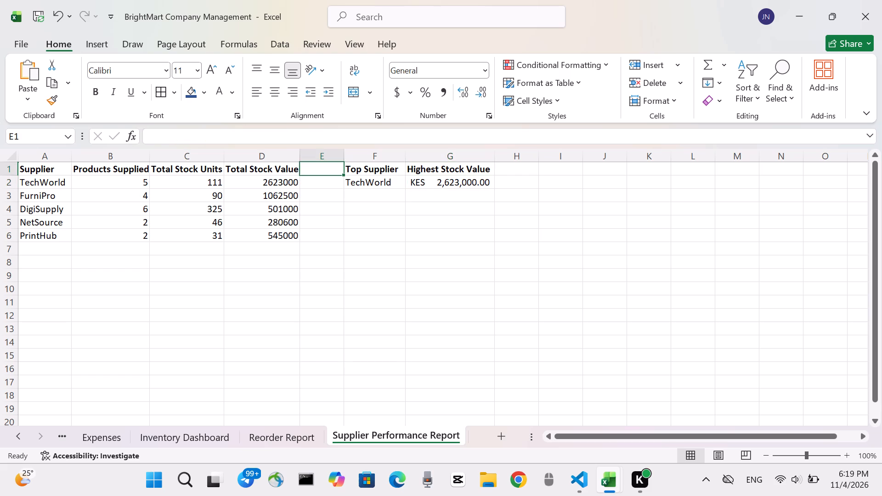
text(upplier)
key(space)
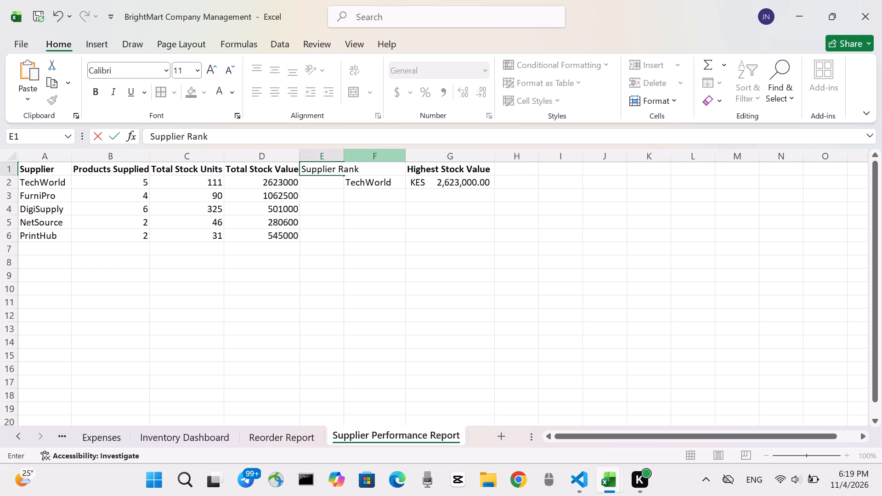
click(344, 154)
drag(344, 154, 363, 154)
Enter the formula =RANK.EQ(D2,$D$2:$D$6,0) in cell E2 under Supplier Rank.
click(320, 185)
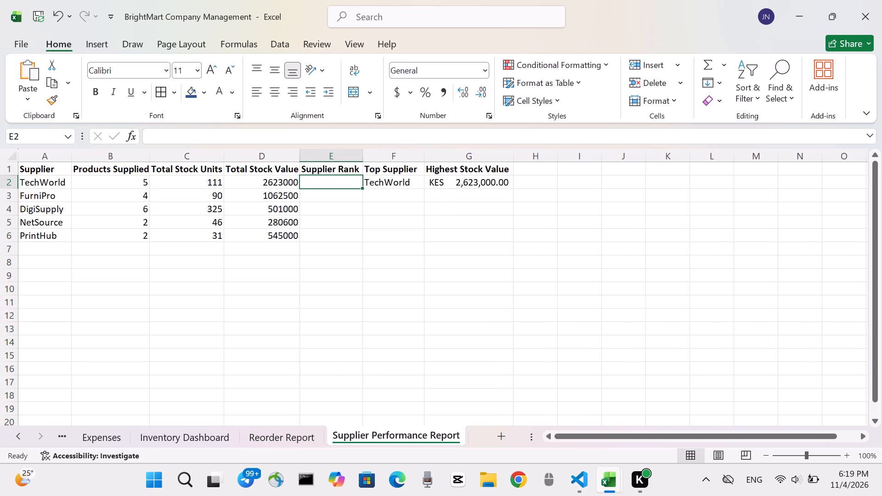
key(equal)
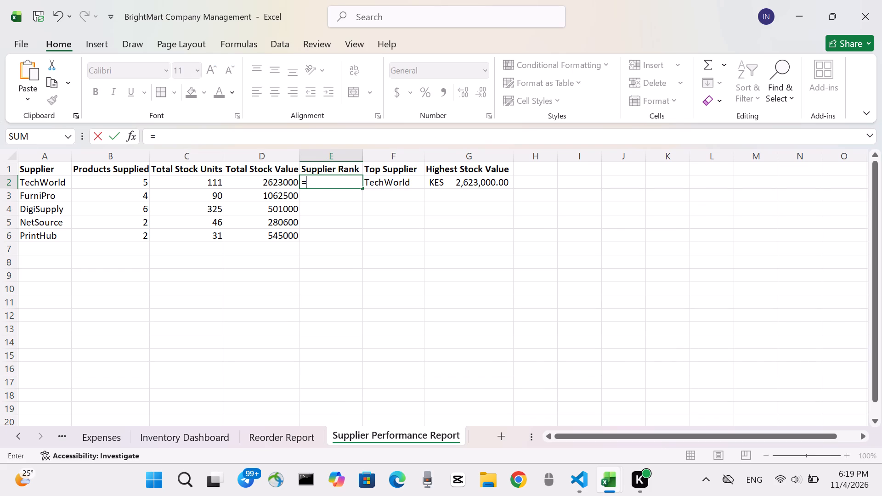
key(a)
text(ANK)
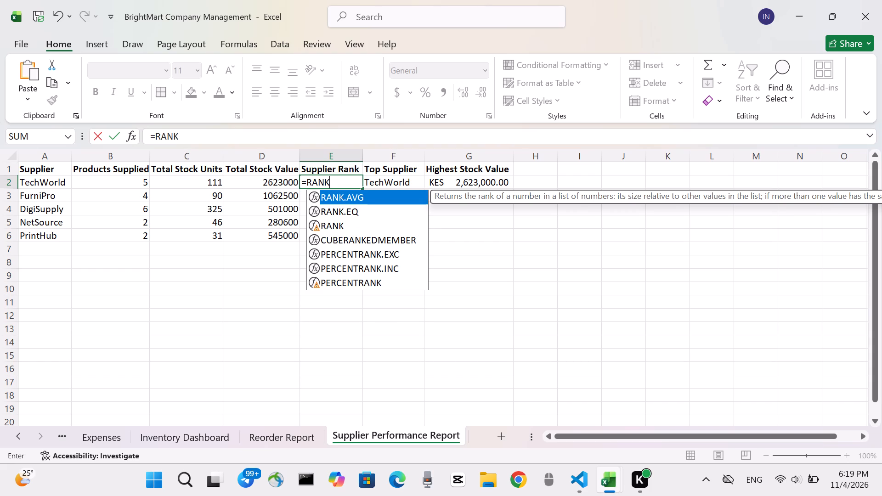
key(period)
text(EQ)
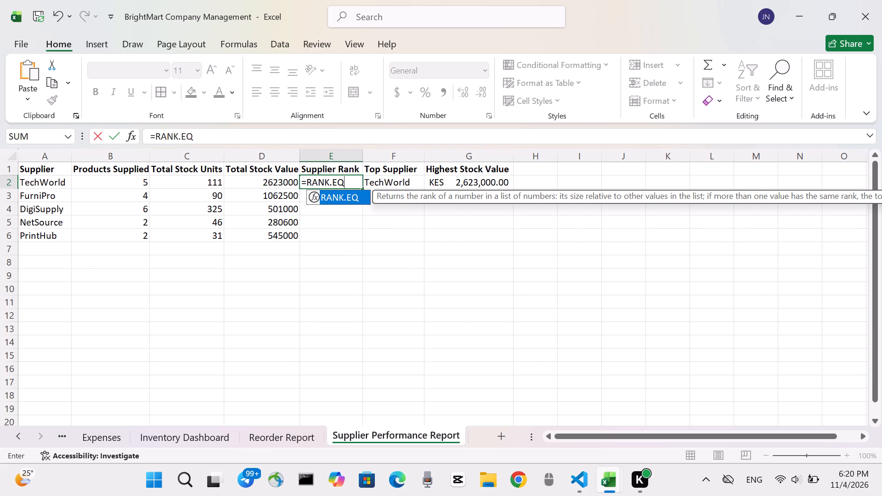
key(shift+parenleft)
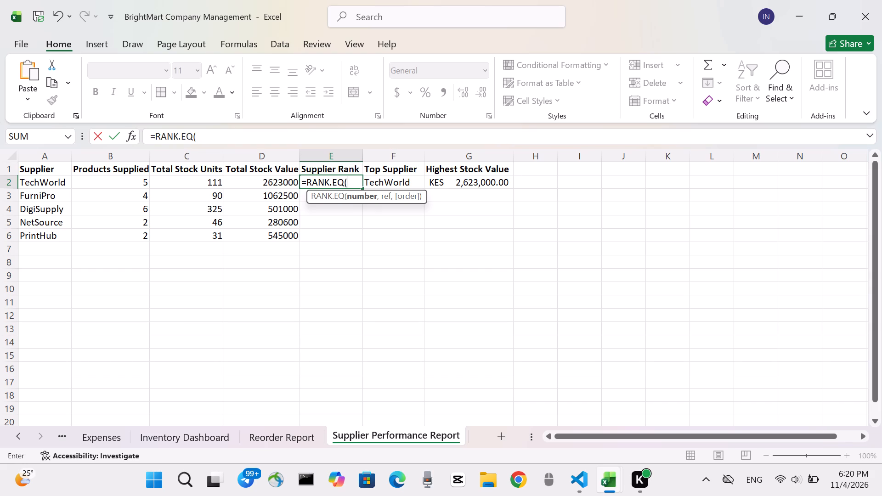
text(D2)
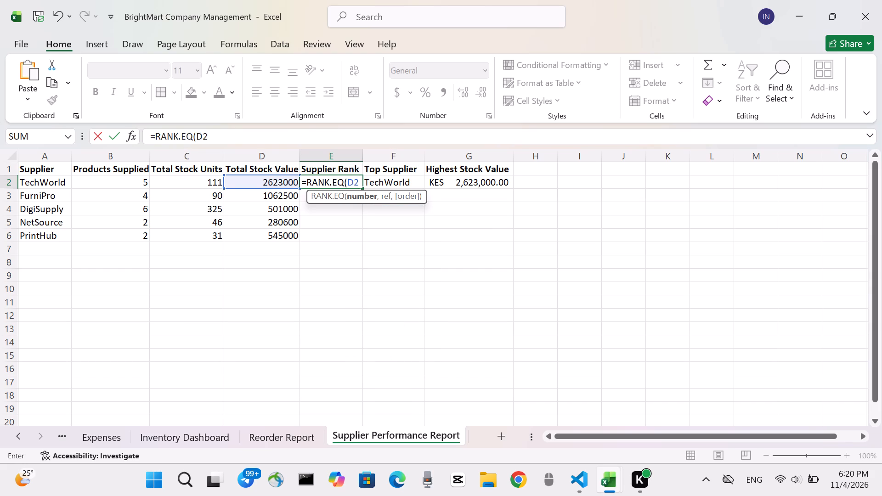
key(comma)
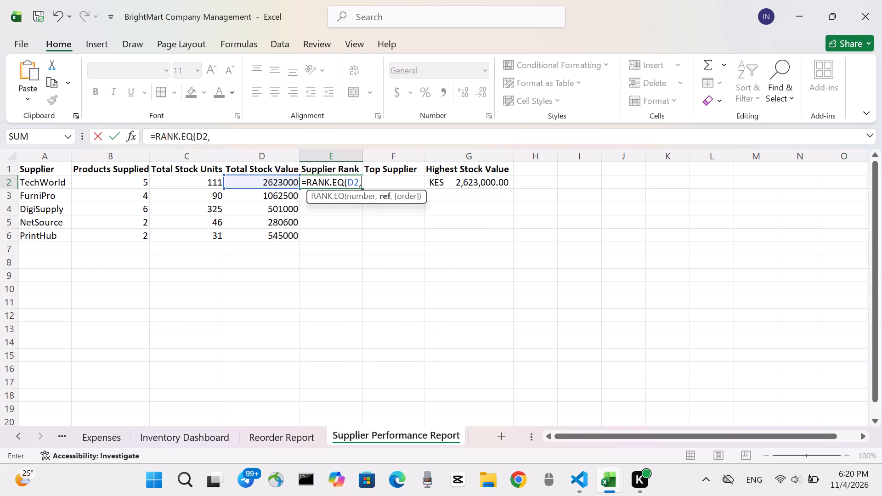
key(shift+dollar)
key(d)
key(shift+dollar)
key(2)
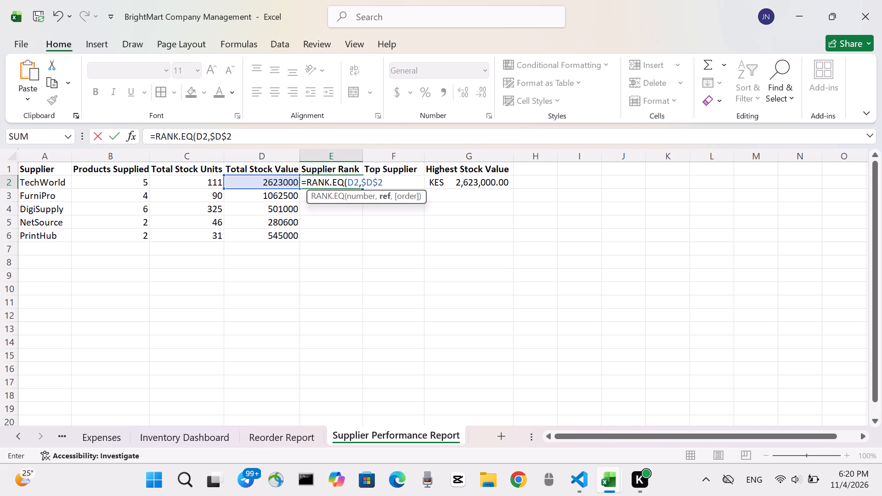
key(shift+colon)
key(shift+dollar)
key(d)
text($6)
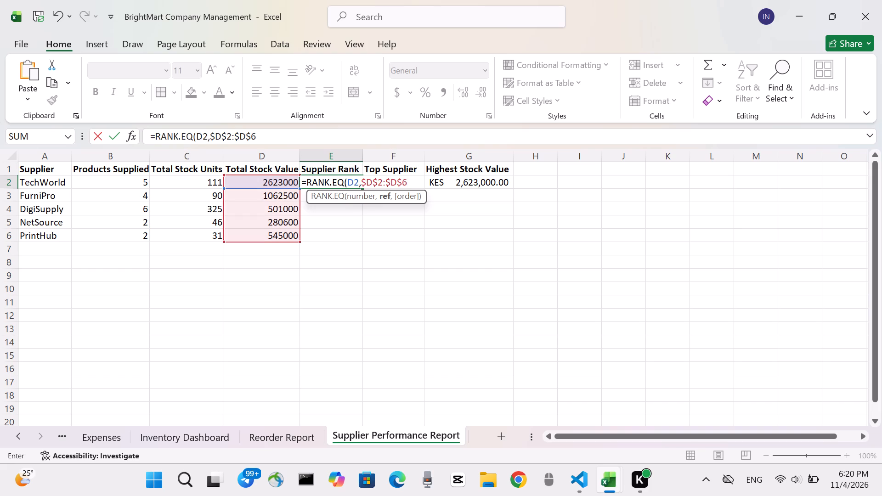
key(comma)
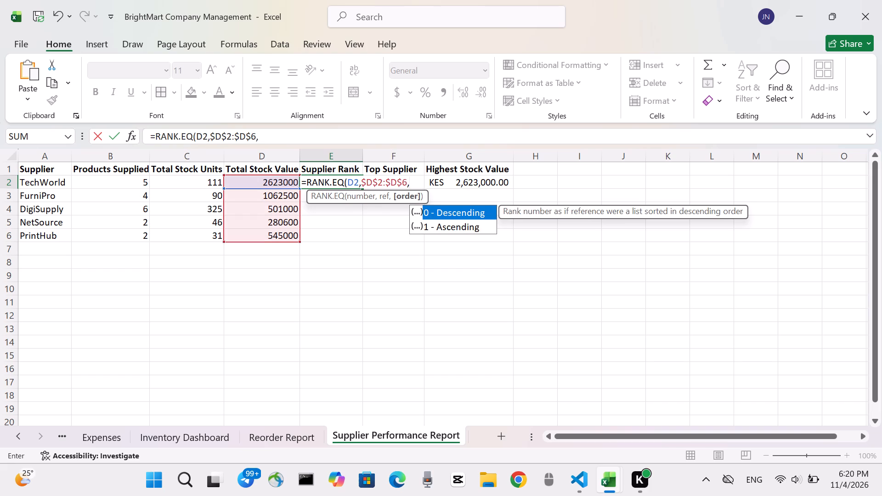
key(0)
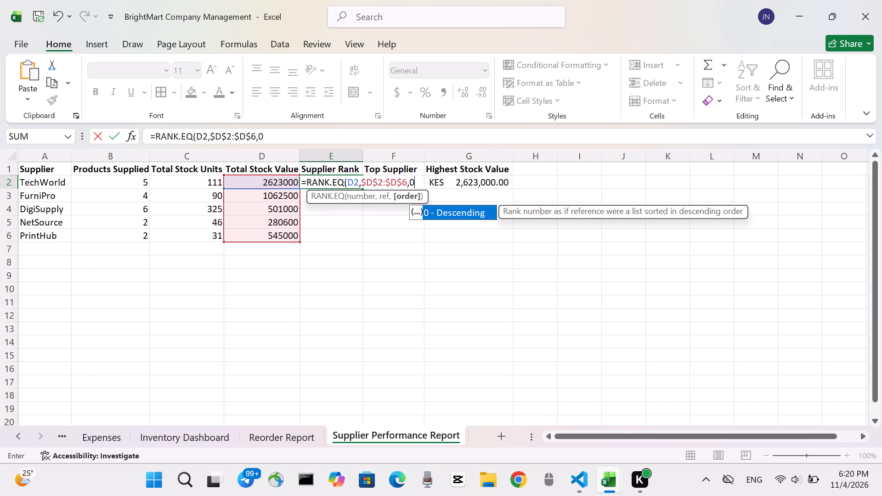
key(shift+parenright)
key(Return)
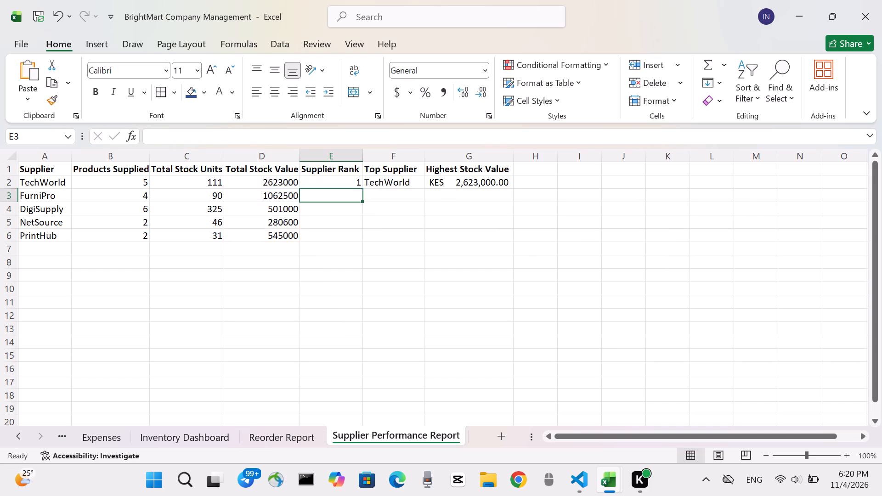
Fill the Supplier Rank formula from cell E2 down through E6 for the remaining suppliers.
click(353, 180)
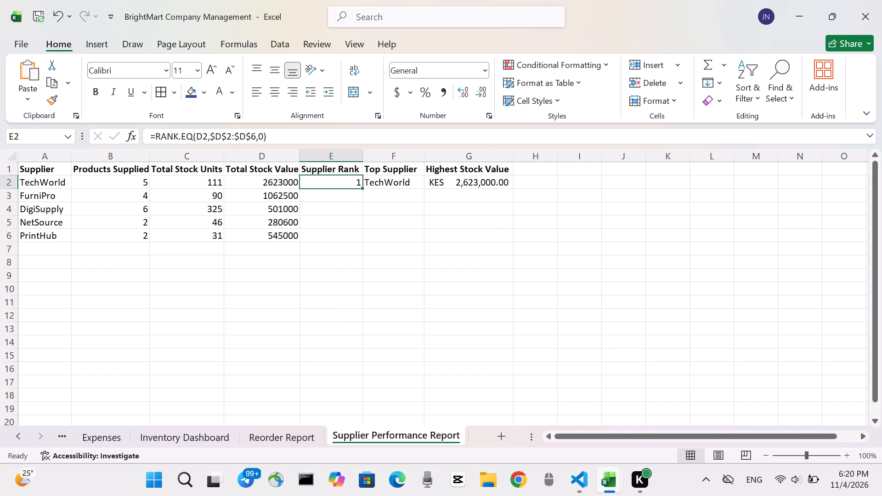
drag(362, 187, 357, 239)
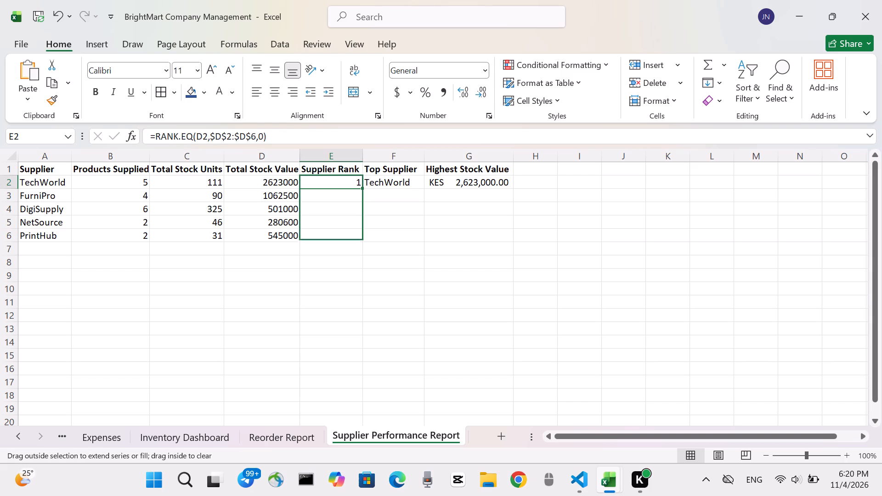
drag(357, 239, 357, 245)
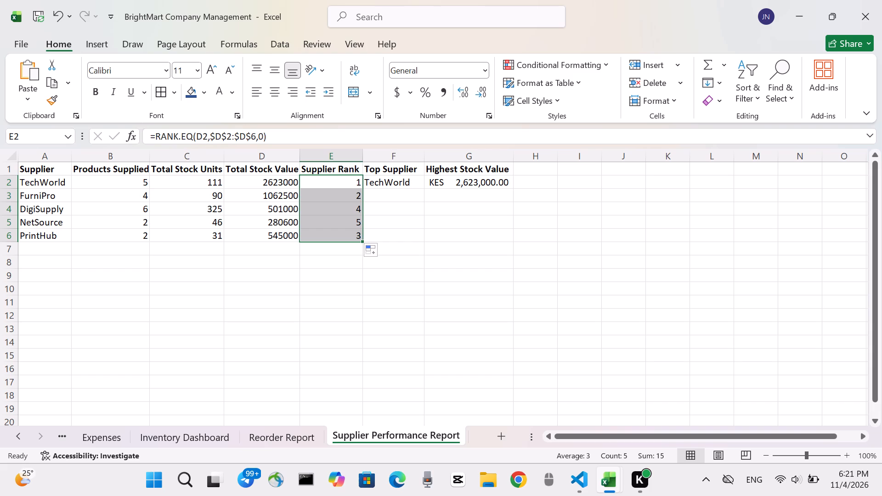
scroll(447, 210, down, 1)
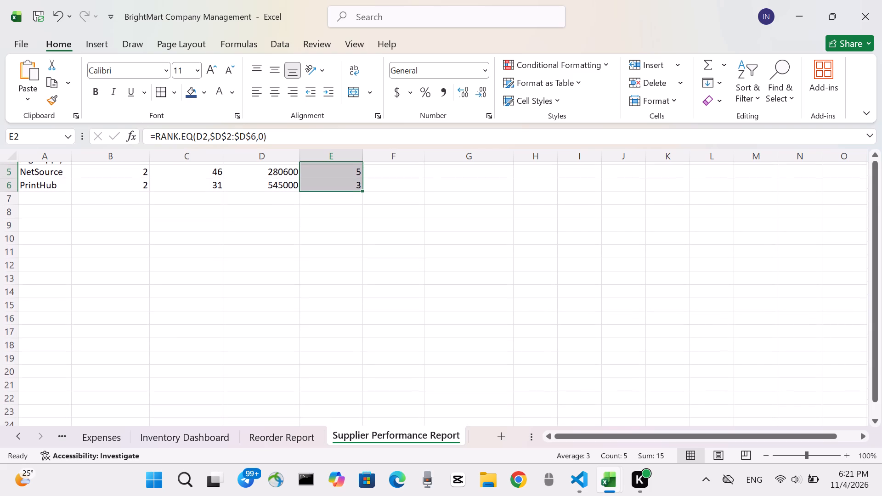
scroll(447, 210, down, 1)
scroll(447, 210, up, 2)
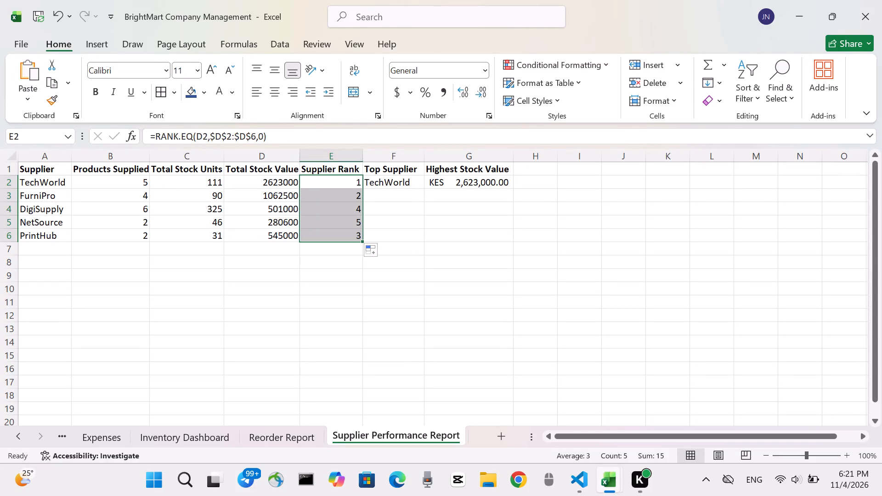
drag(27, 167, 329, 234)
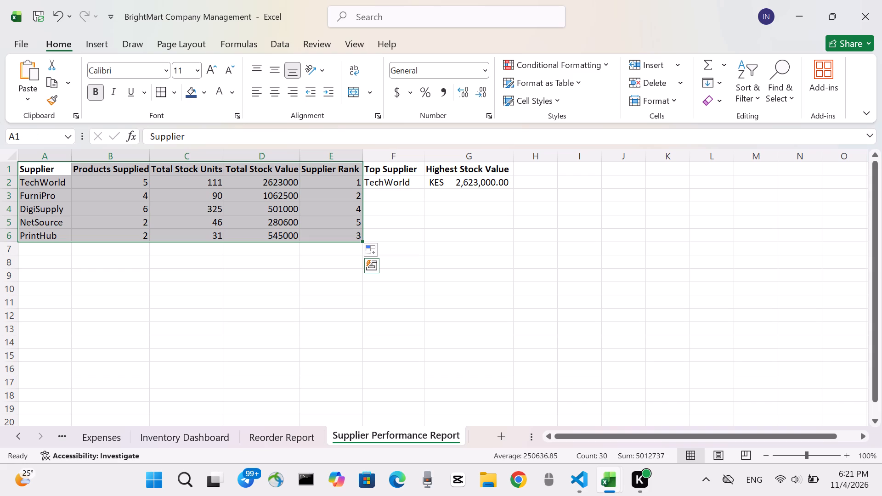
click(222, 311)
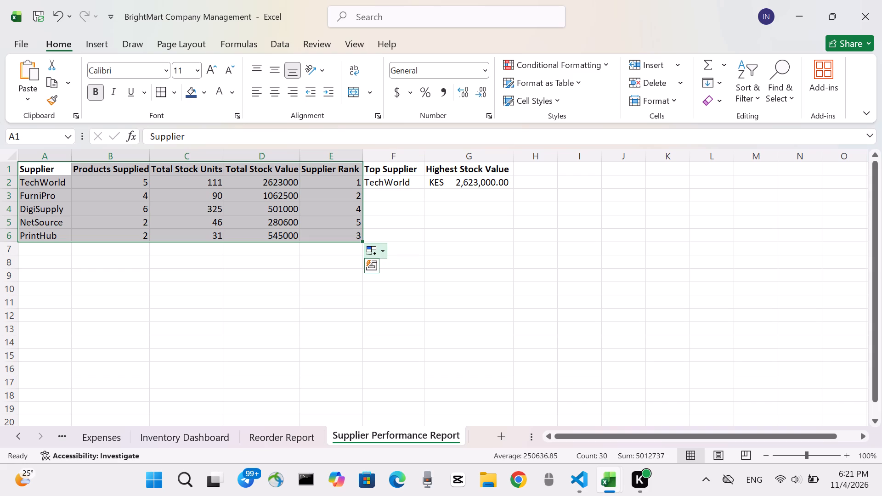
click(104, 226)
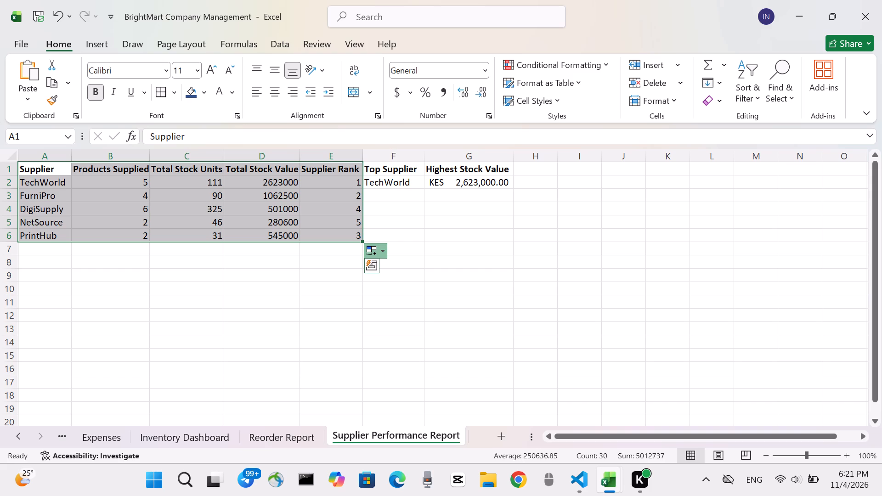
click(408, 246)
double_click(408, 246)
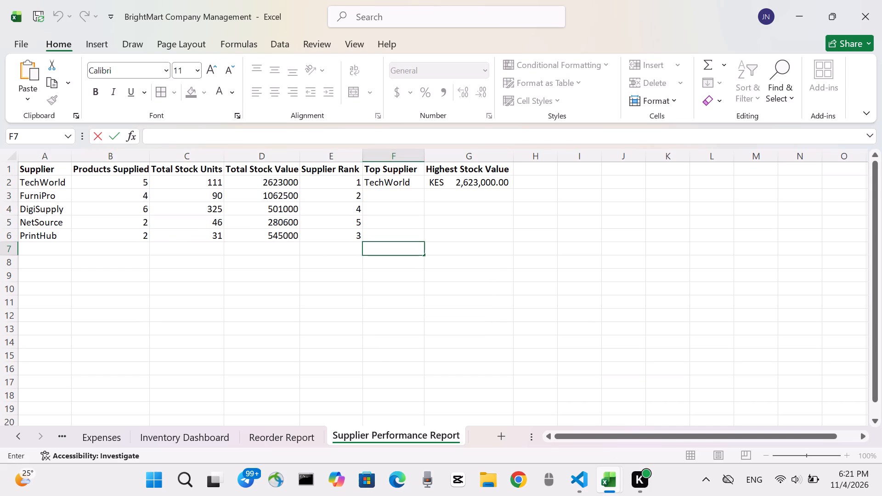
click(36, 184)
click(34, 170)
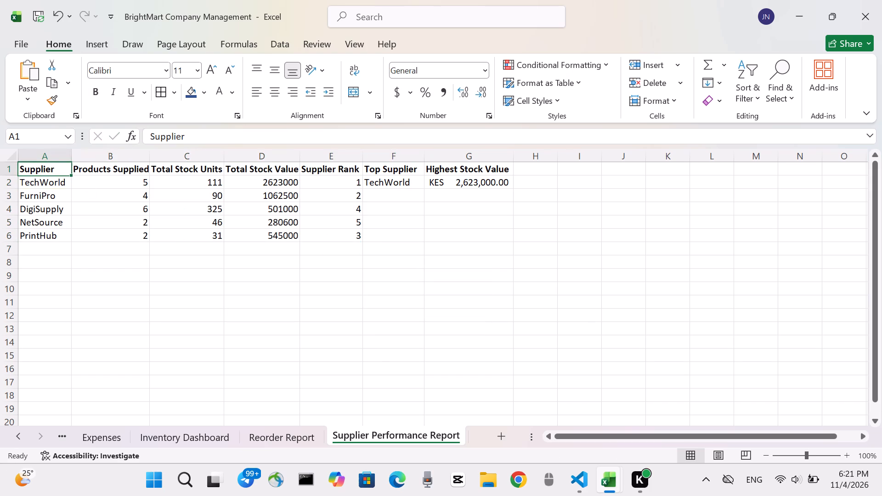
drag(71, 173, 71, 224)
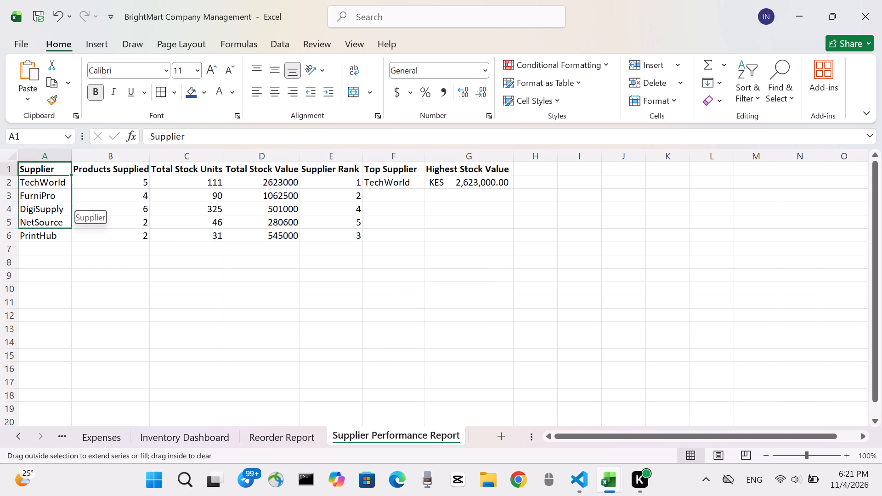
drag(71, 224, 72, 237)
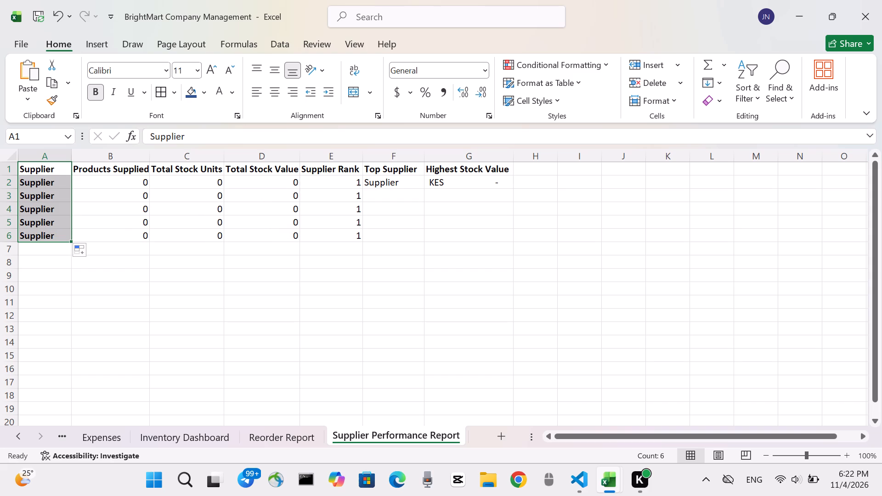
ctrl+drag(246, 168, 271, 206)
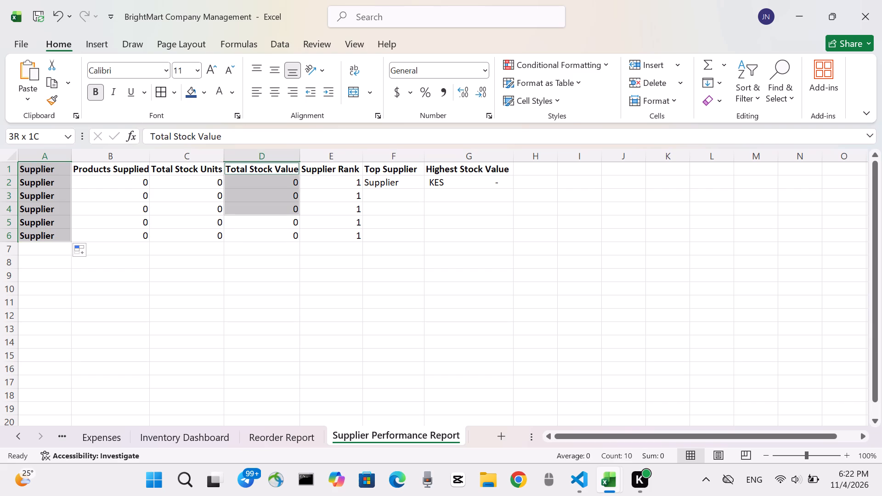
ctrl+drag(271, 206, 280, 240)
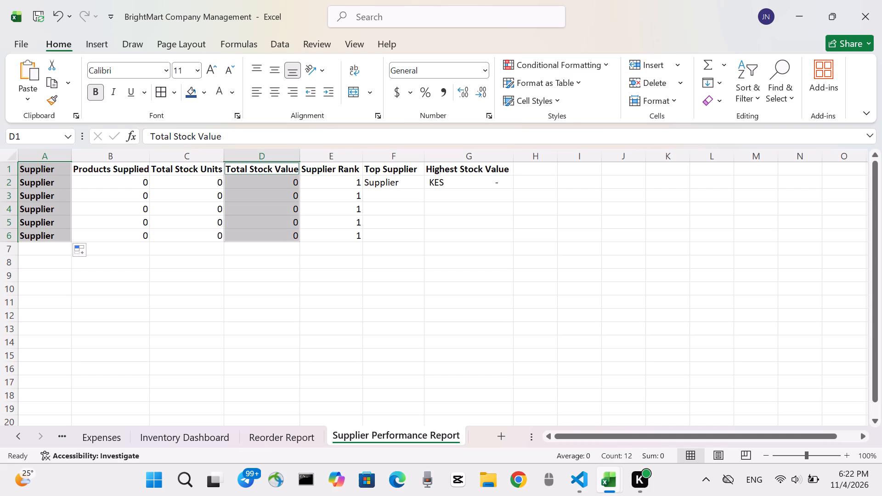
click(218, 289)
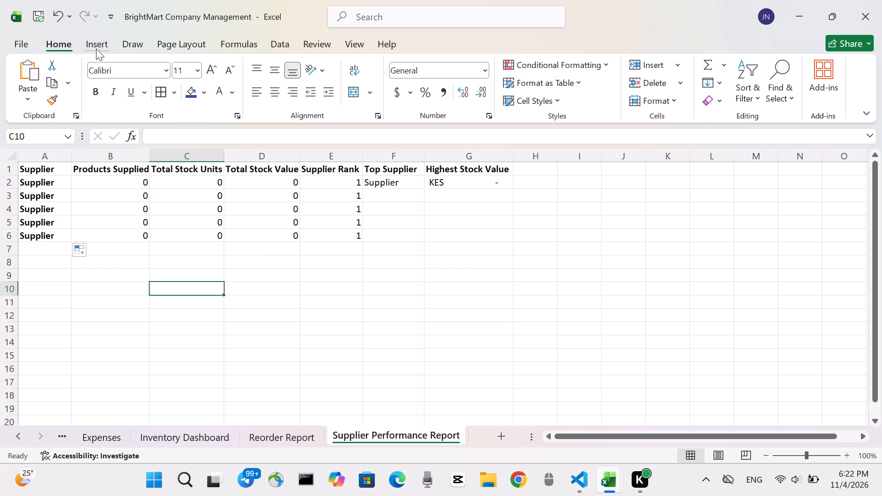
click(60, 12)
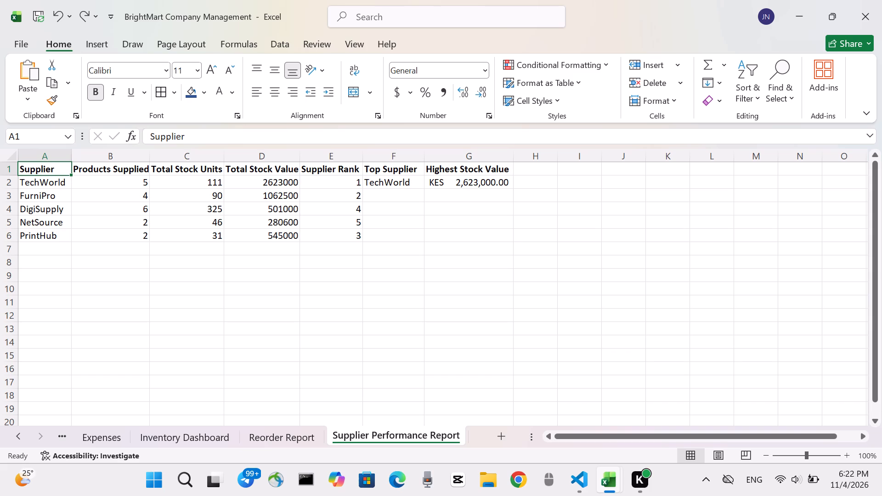
Insert the recommended clustered column chart from the Supplier data in A1:A6 and Total Stock Value data in D1:D6.
drag(37, 171, 62, 230)
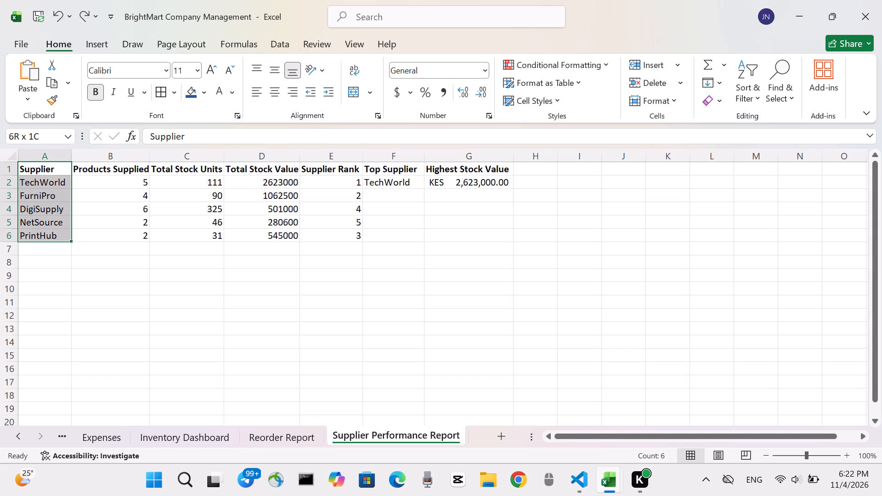
drag(62, 230, 62, 235)
ctrl+drag(237, 171, 298, 231)
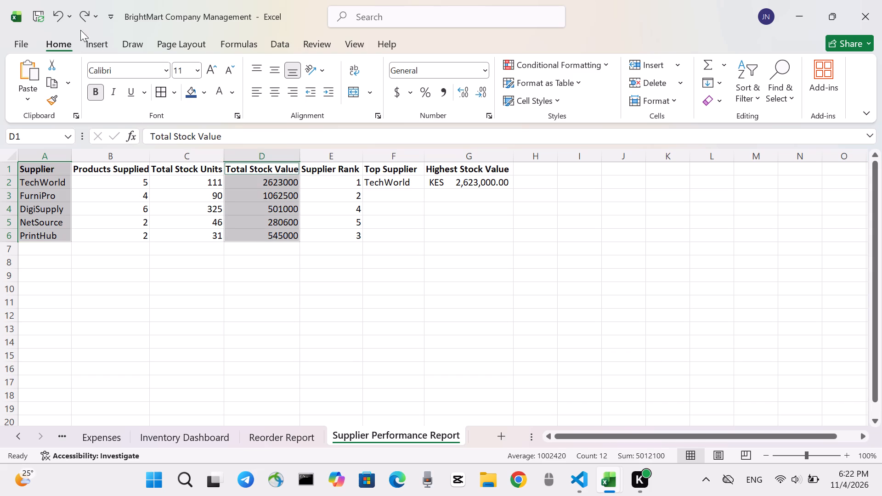
click(93, 39)
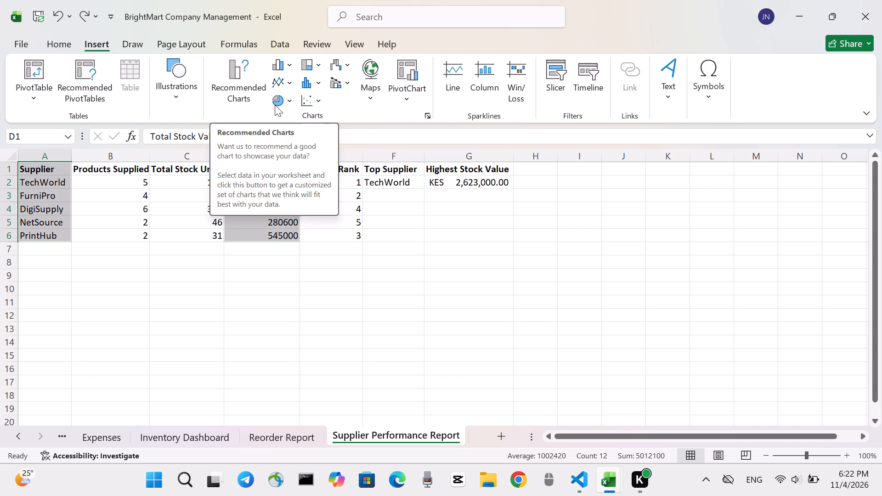
click(254, 95)
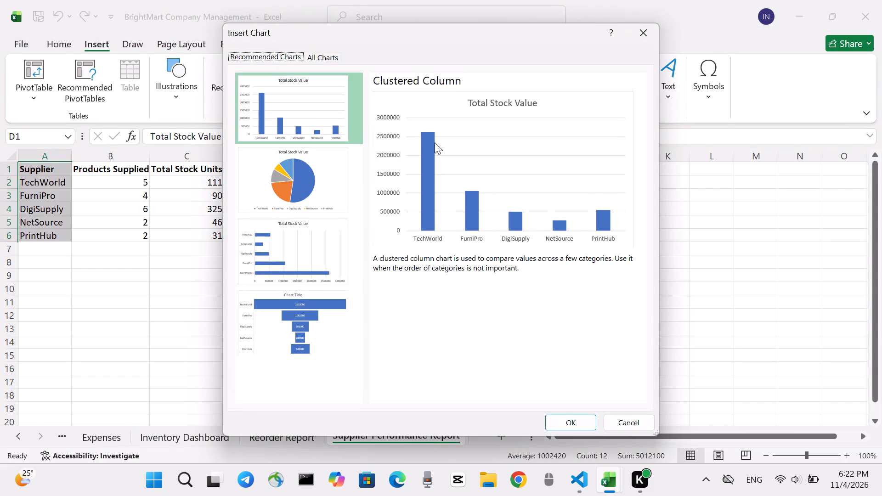
click(435, 142)
click(551, 428)
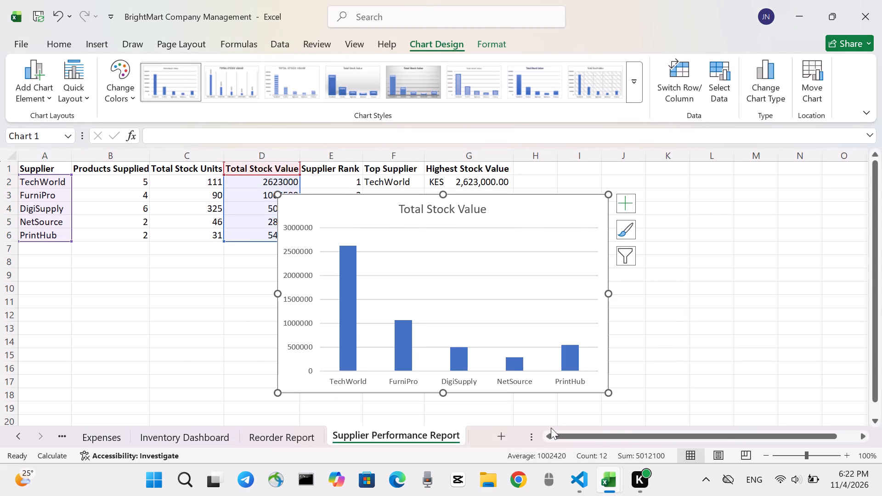
Change the column chart's title to "Stock Value by Supplier".
click(492, 205)
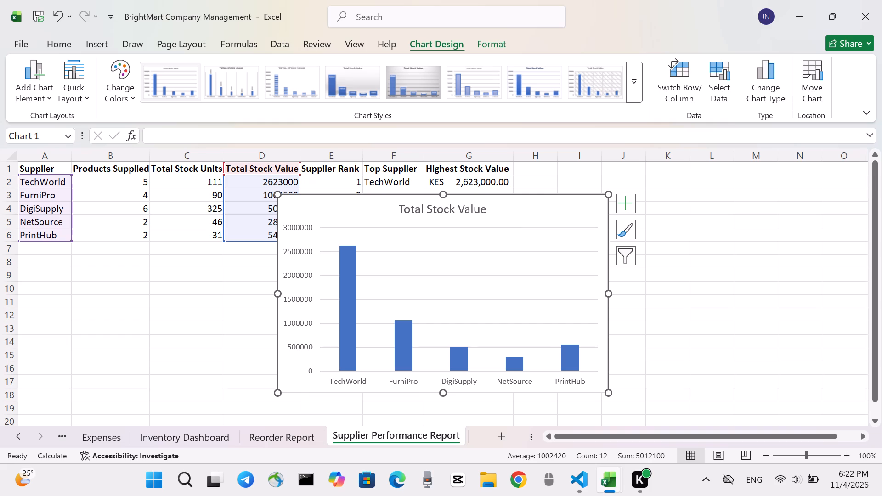
click(472, 209)
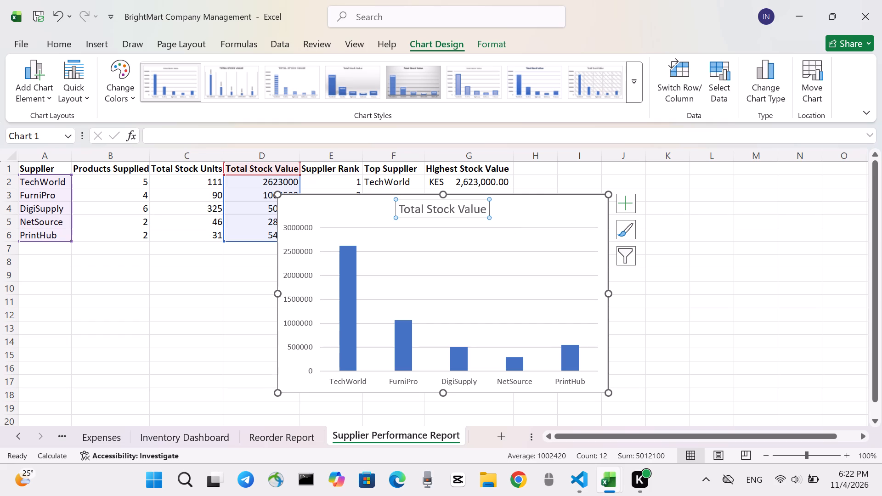
click(481, 209)
key(Right)
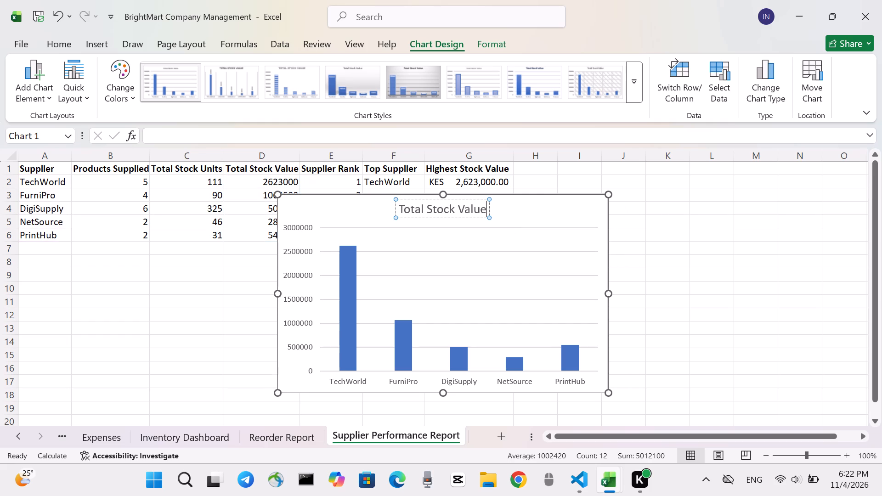
key(BackSpace)
key(BackSpace)
key(BackSpace)
key(BackSpace)
key(BackSpace)
key(BackSpace)
key(BackSpace)
key(BackSpace)
key(BackSpace)
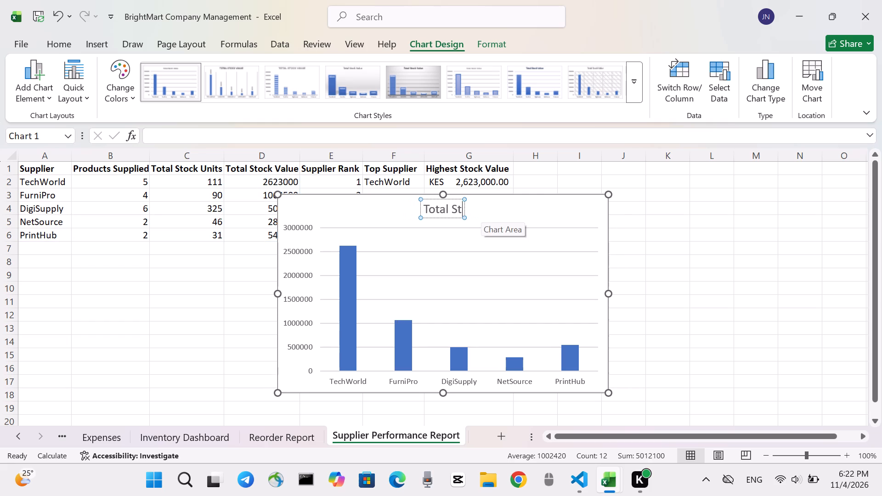
key(BackSpace)
key(BackSpace)
key(BackSpace)
key(BackSpace)
key(BackSpace)
key(BackSpace)
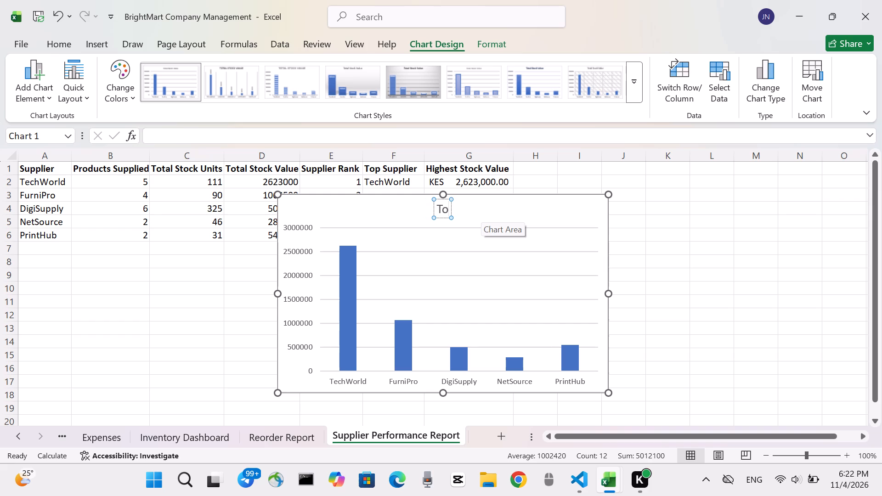
key(BackSpace)
key(BackSpace)
text(tco)
key(BackSpace)
key(BackSpace)
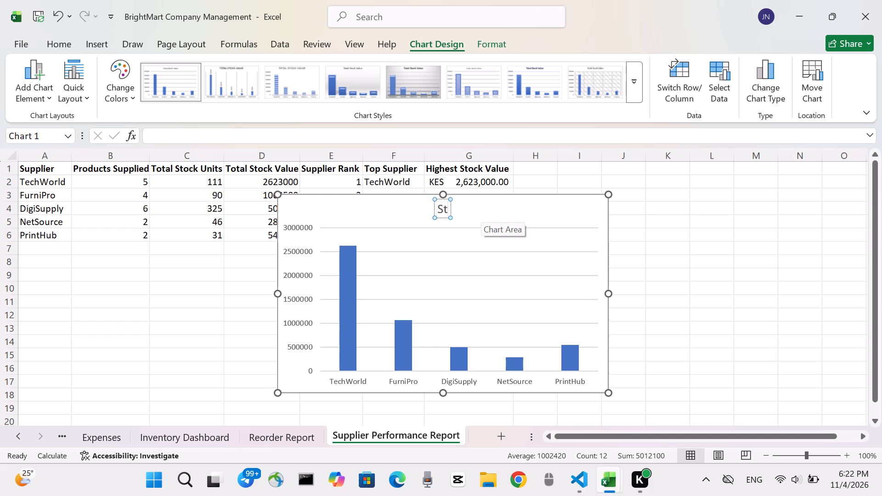
text(ock)
key(space)
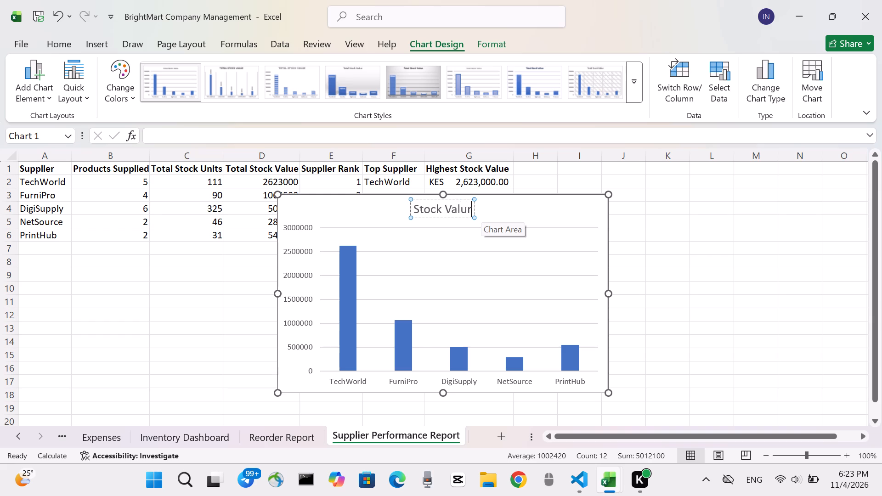
key(BackSpace)
text(e)
key(space)
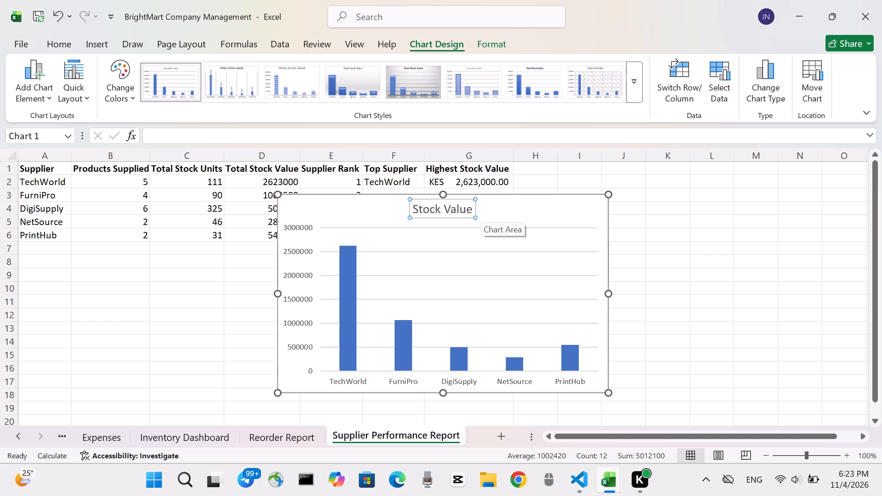
text(upplir)
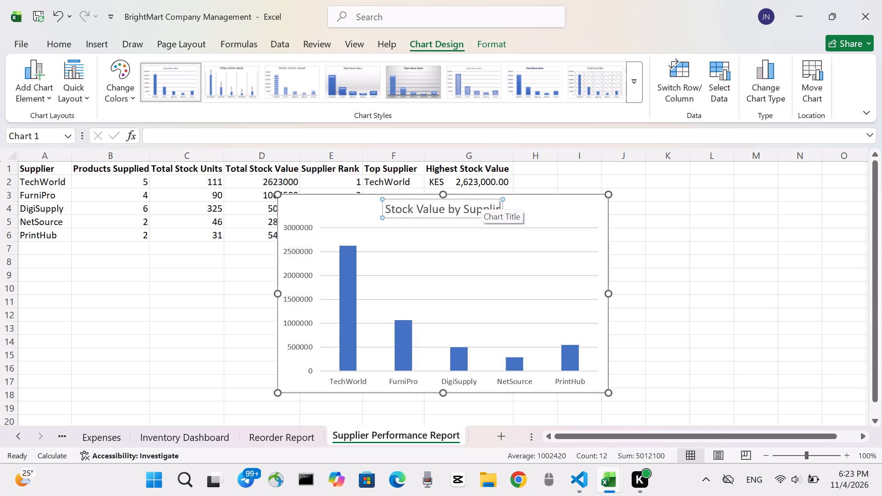
key(BackSpace)
text(er)
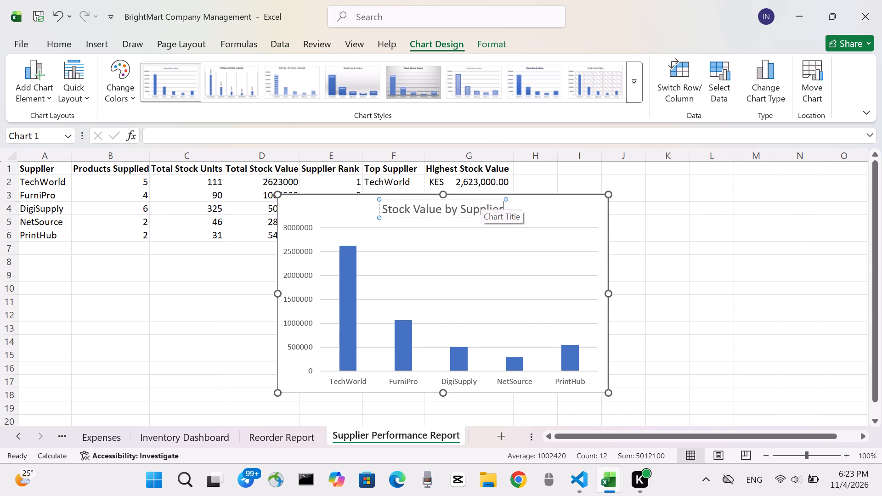
click(651, 258)
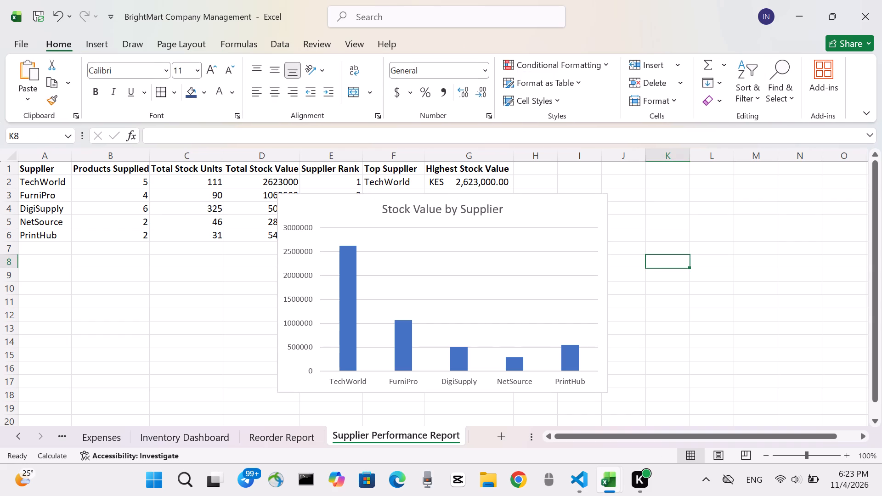
Move the Stock Value by Supplier chart below the supplier table so that it starts at row 8.
click(520, 209)
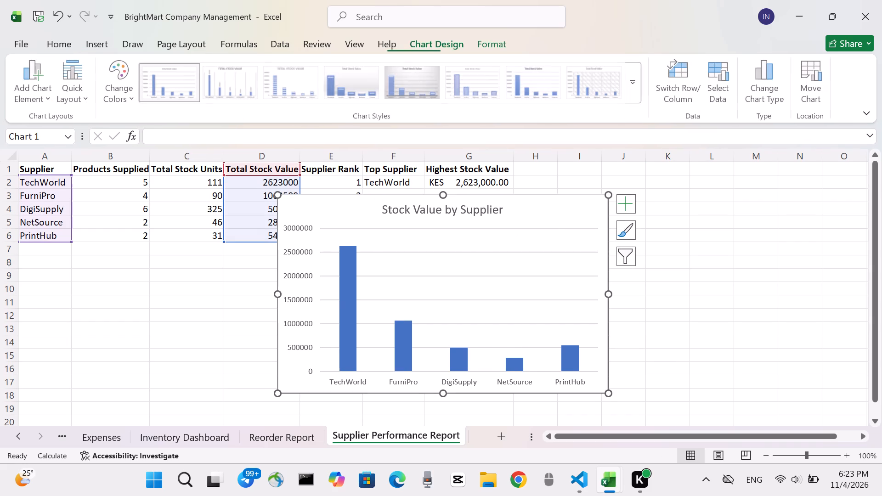
drag(520, 209, 368, 276)
Add data labels to the columns of the Stock Value by Supplier chart.
click(475, 278)
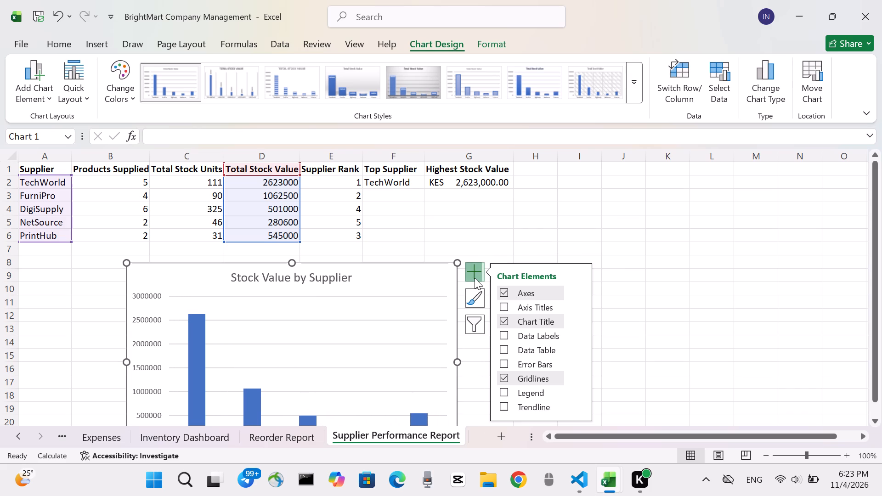
click(516, 338)
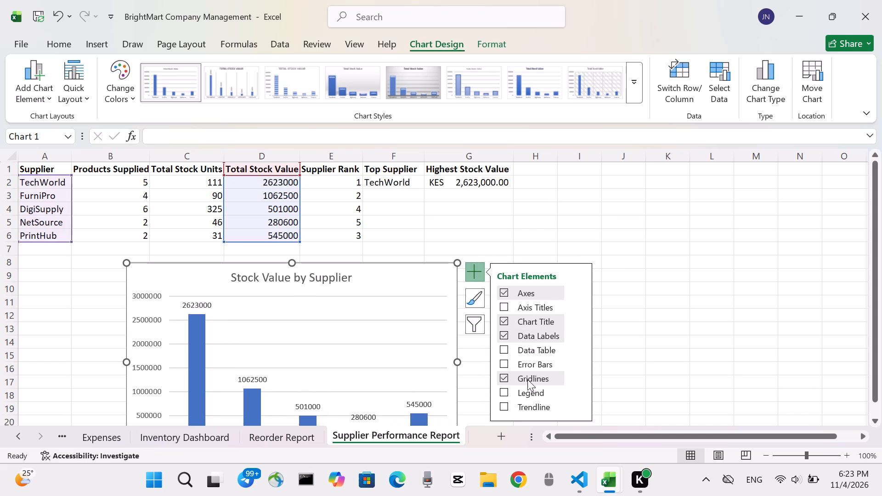
click(662, 333)
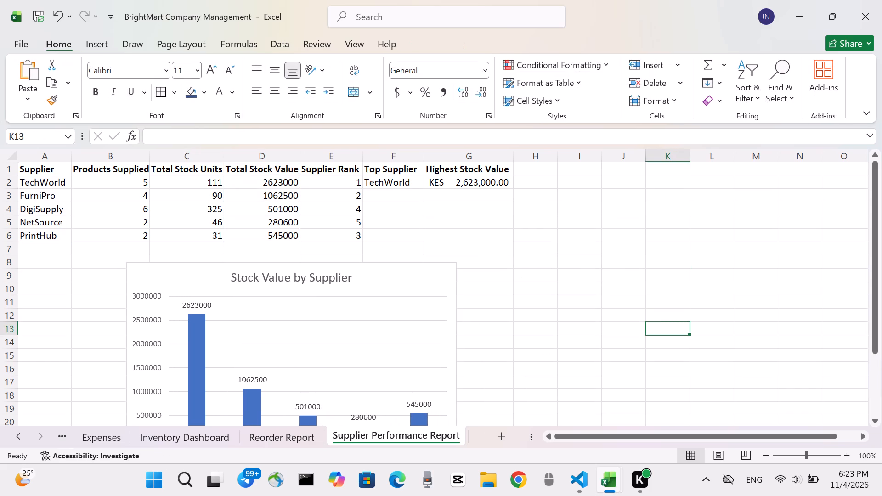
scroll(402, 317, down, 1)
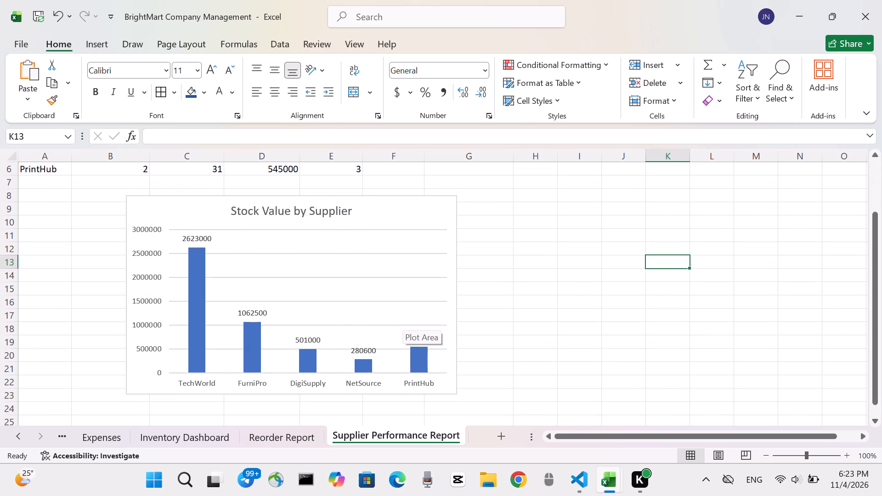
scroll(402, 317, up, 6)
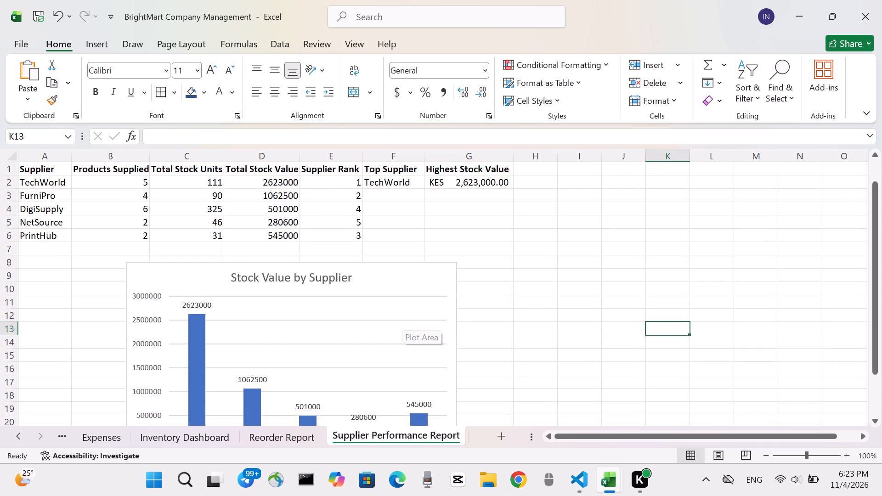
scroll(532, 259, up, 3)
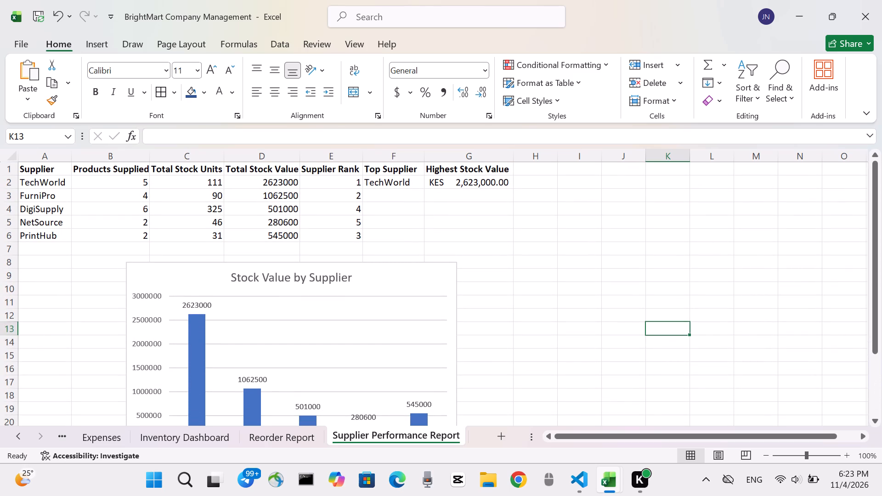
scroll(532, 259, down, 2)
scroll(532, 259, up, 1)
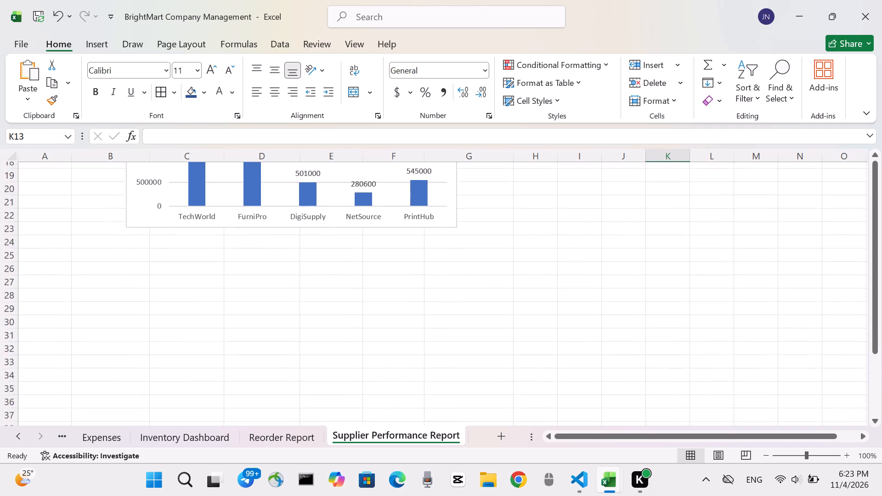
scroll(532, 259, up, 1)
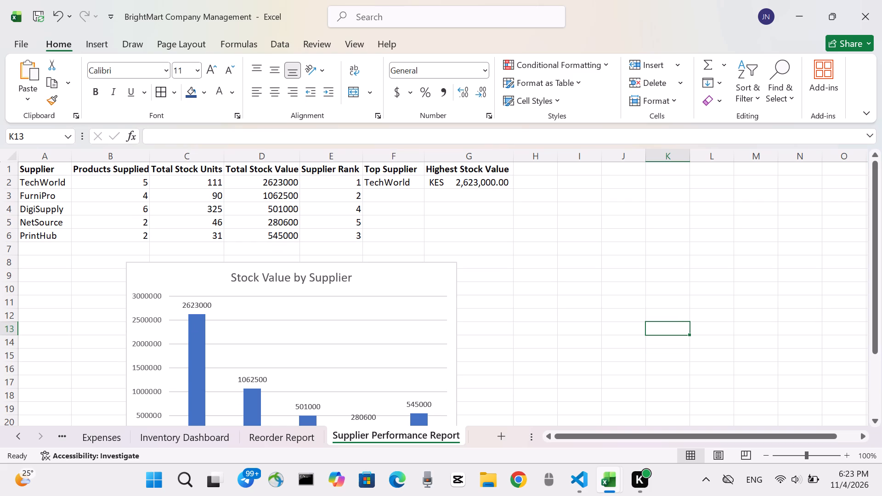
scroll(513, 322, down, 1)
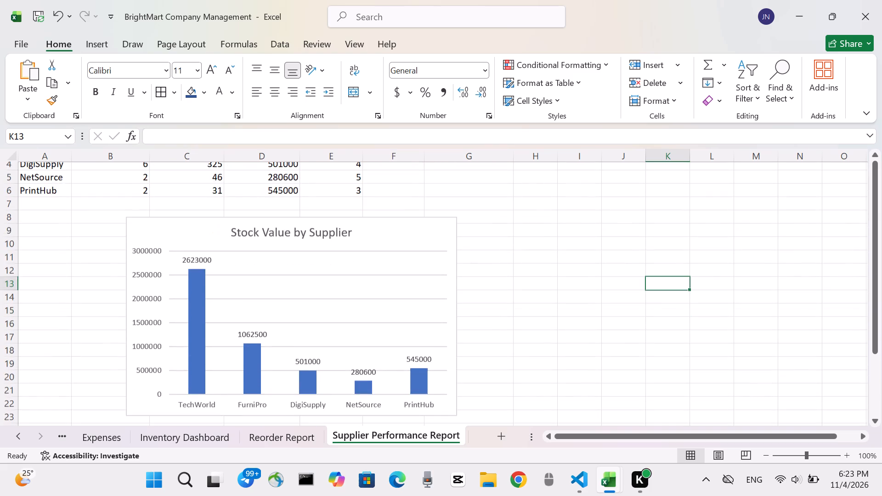
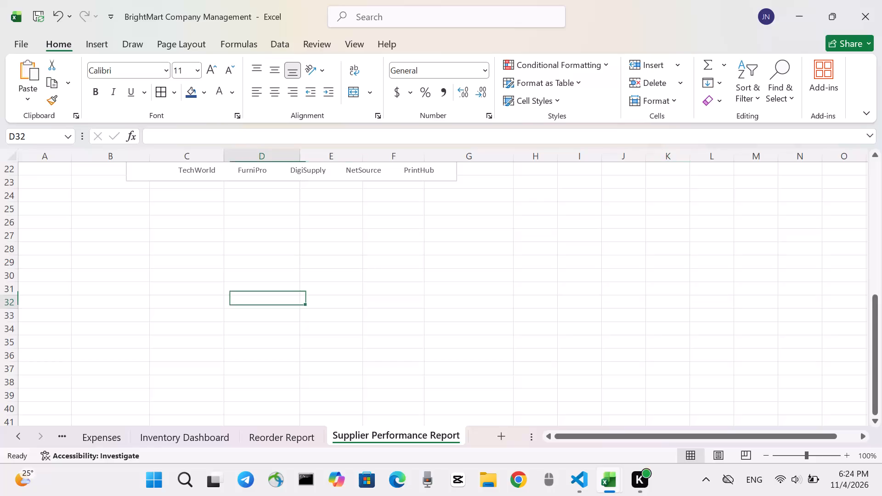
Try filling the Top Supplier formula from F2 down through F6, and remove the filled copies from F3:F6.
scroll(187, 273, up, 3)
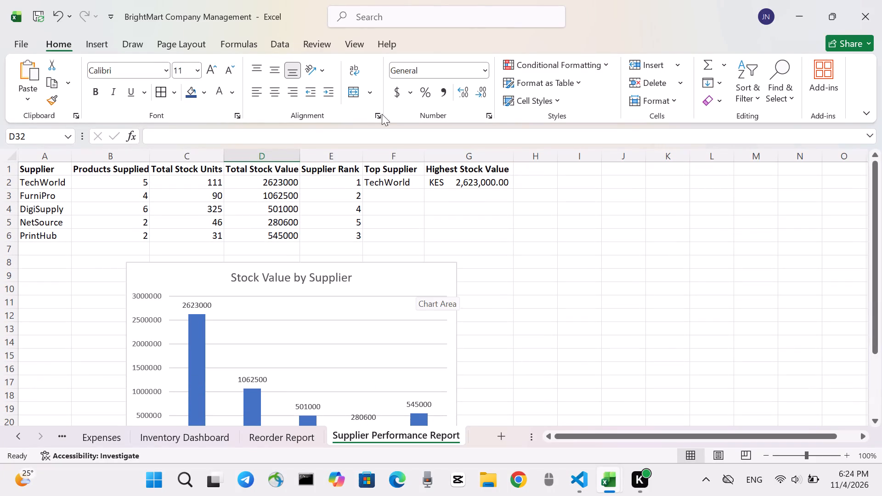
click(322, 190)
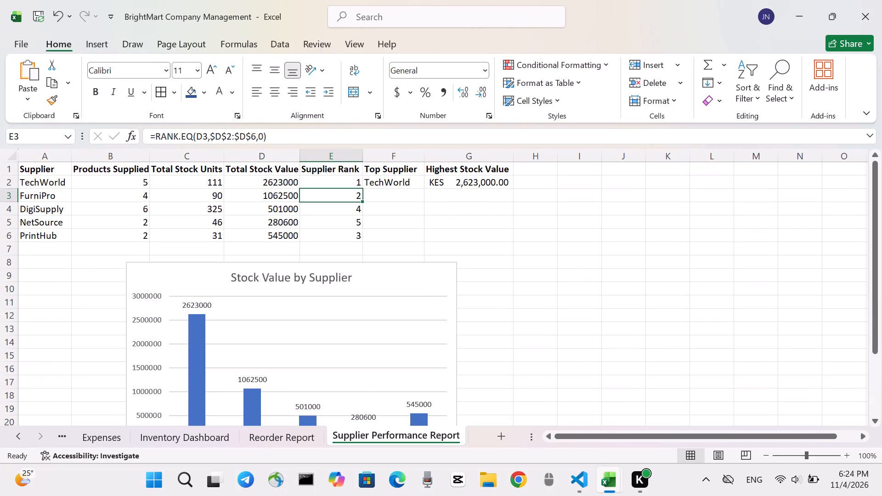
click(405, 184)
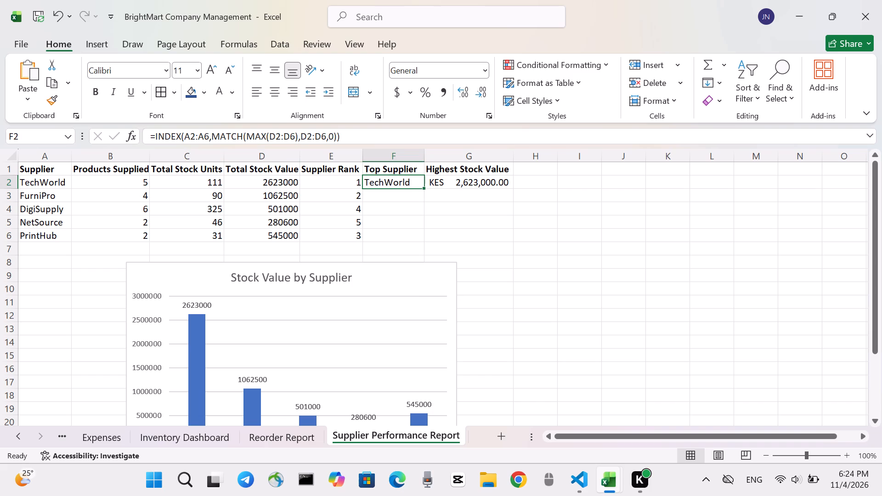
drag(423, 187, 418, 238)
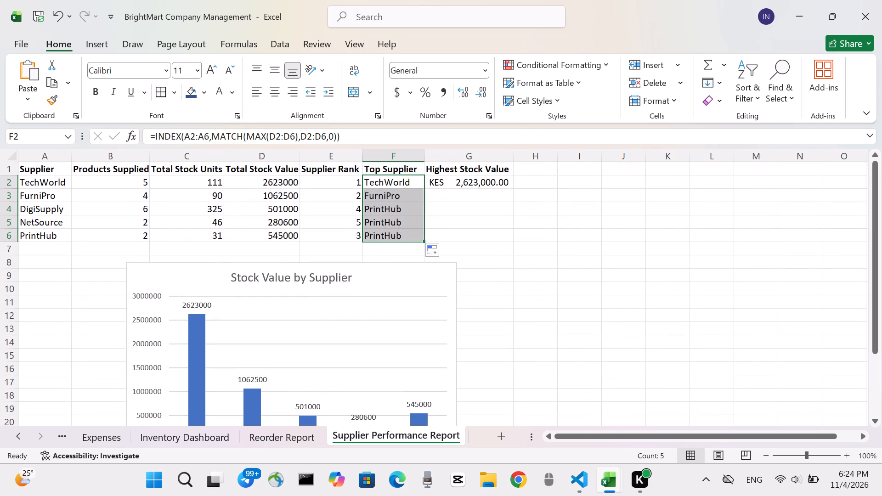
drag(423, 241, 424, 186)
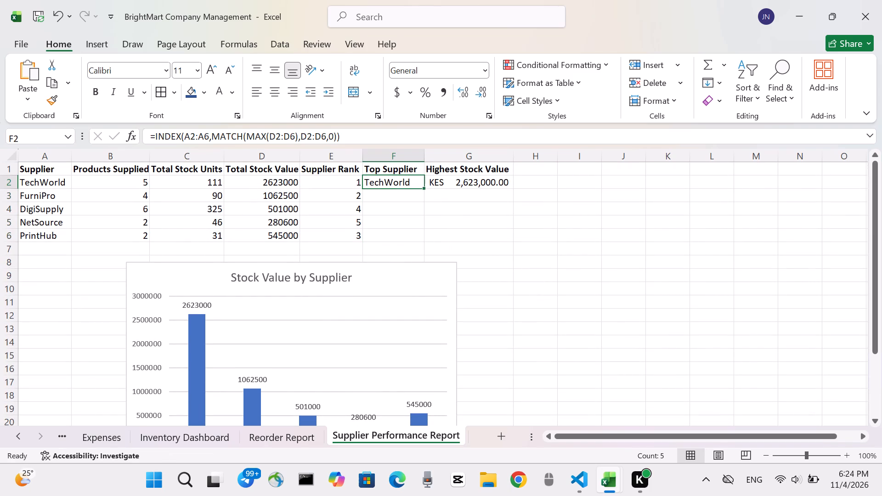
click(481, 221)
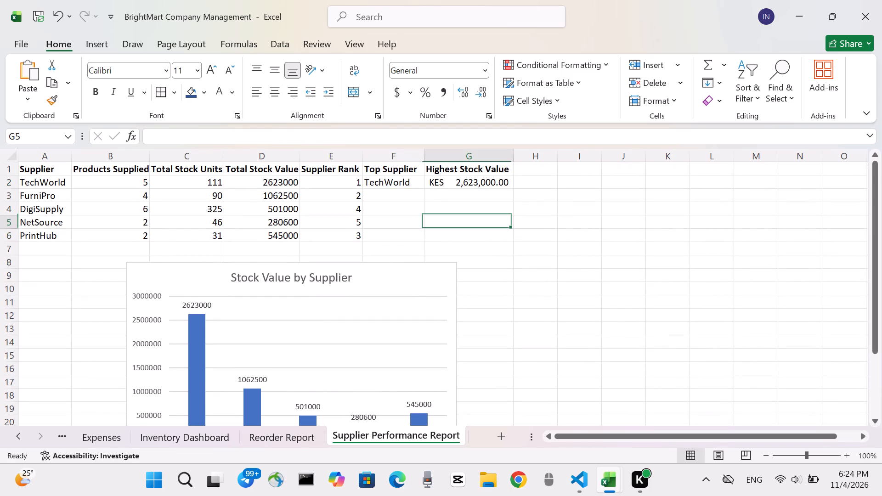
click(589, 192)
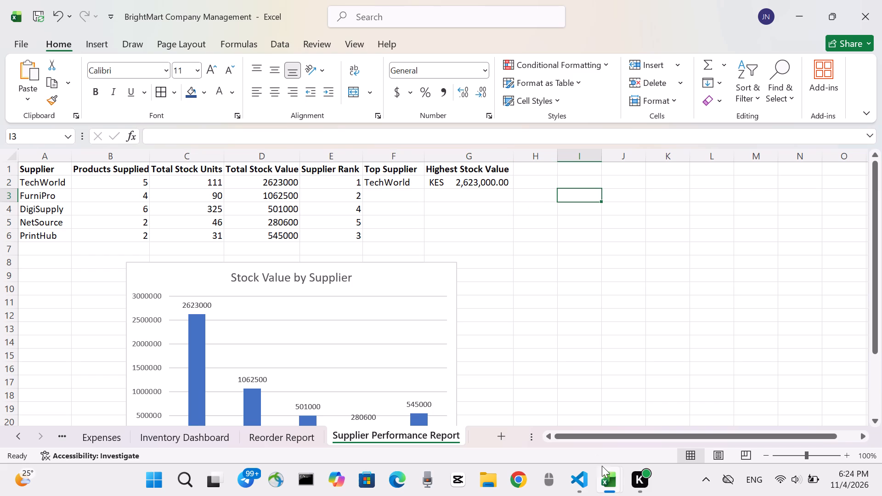